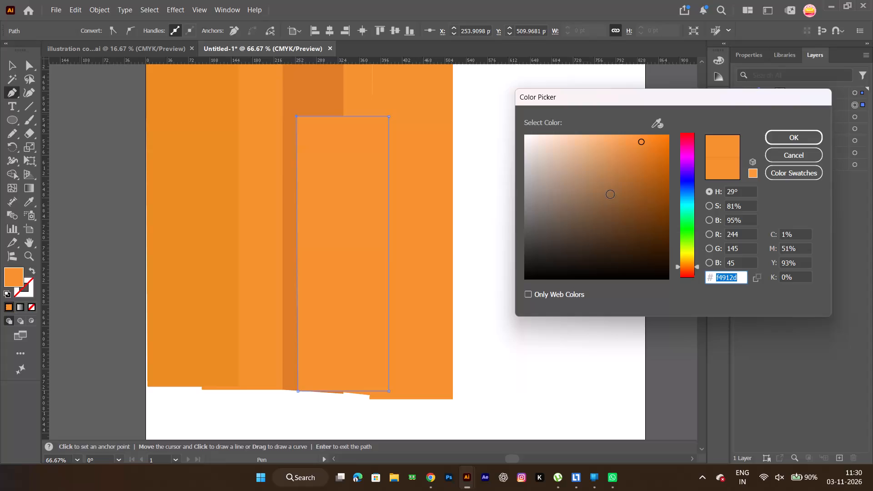
Change the fill of the selected tall rectangle in the lower middle of the orange artwork to a saturated bright red.
{"action": "left_click", "coordinate": [679, 266]}
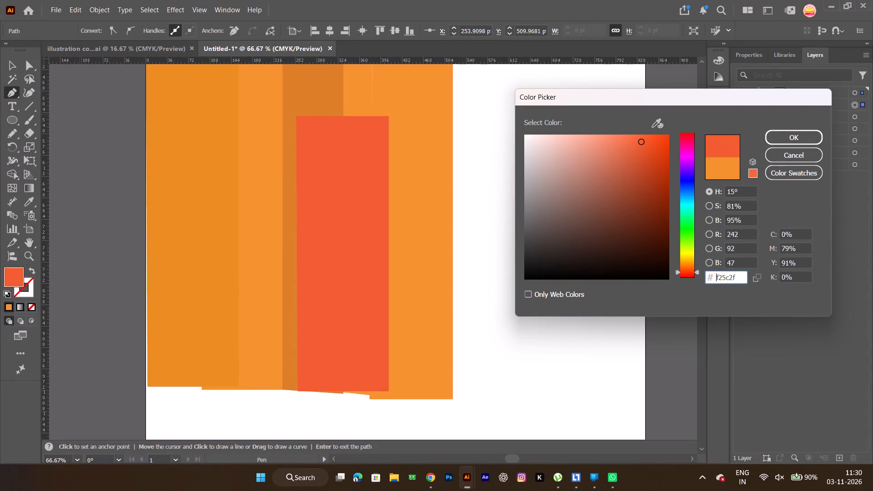
{"action": "left_click", "coordinate": [677, 274]}
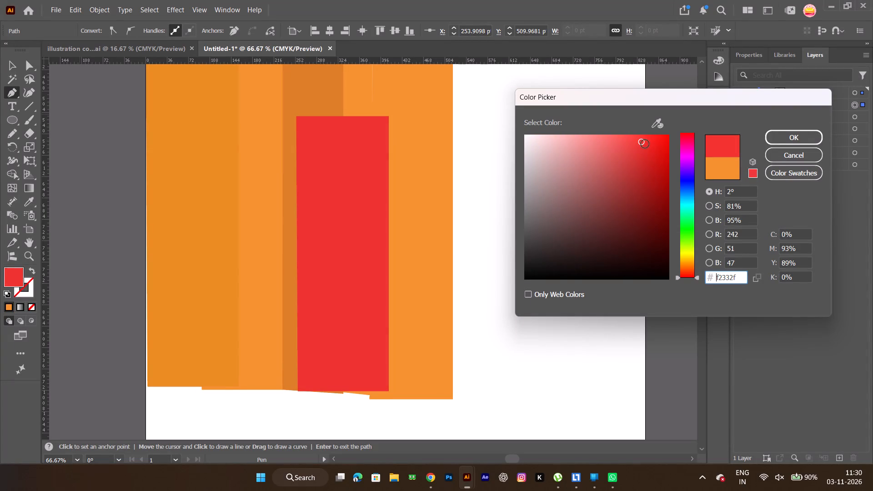
{"action": "left_click_drag", "start_coordinate": [645, 143], "coordinate": [660, 141]}
{"action": "left_click", "coordinate": [764, 138]}
{"action": "left_click", "coordinate": [773, 137]}
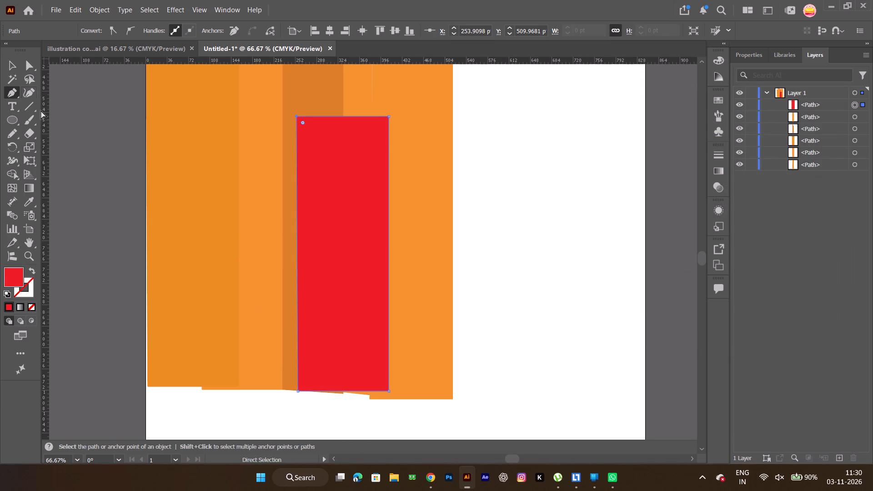
Switch to Chrome and browse the related pins below the Pinterest city Illustration pin for building and street references.
{"action": "key", "text": "alt+Tab"}
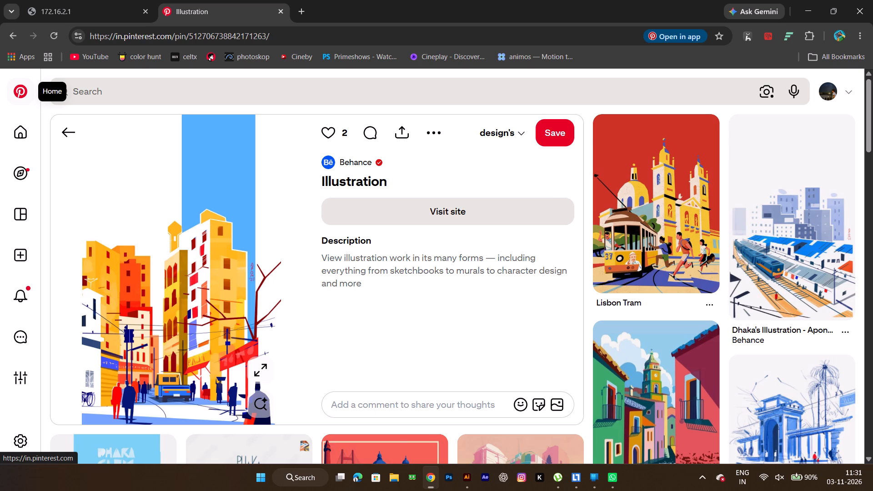
{"action": "scroll", "coordinate": [28, 82], "scroll_direction": "down", "scroll_amount": 5}
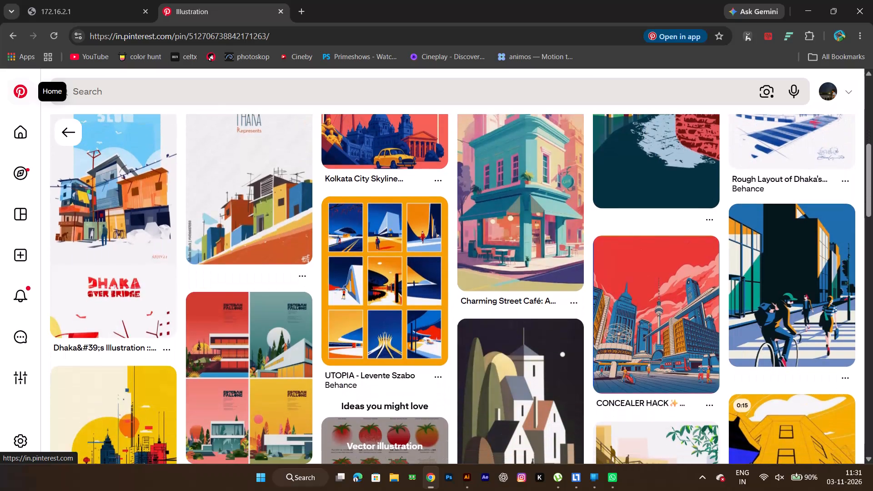
{"action": "scroll", "coordinate": [28, 82], "scroll_direction": "down", "scroll_amount": 4}
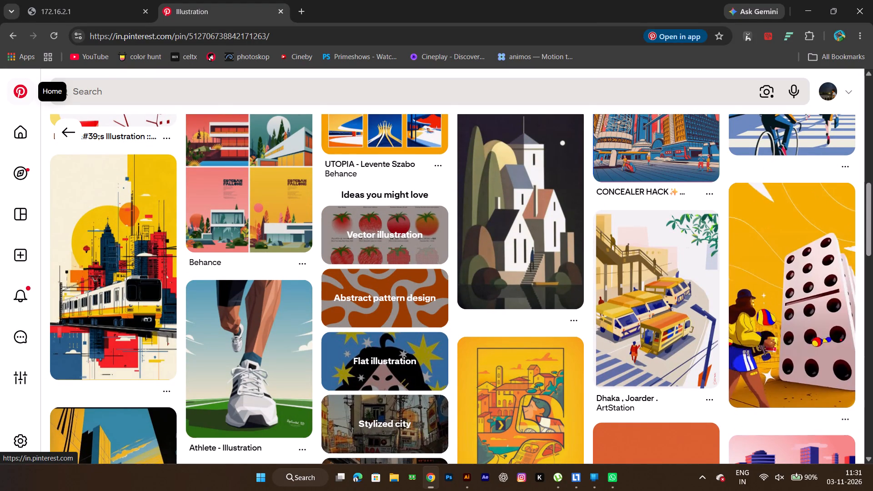
{"action": "scroll", "coordinate": [28, 82], "scroll_direction": "down", "scroll_amount": 2}
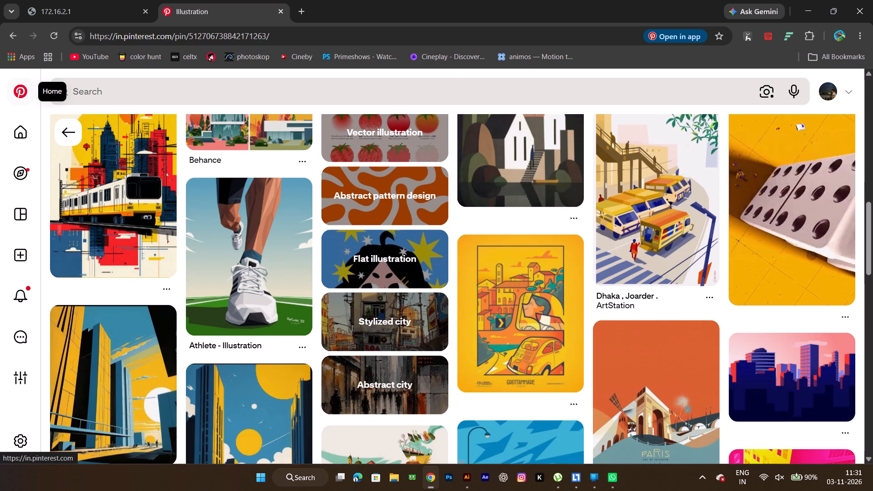
{"action": "scroll", "coordinate": [28, 82], "scroll_direction": "down", "scroll_amount": 2}
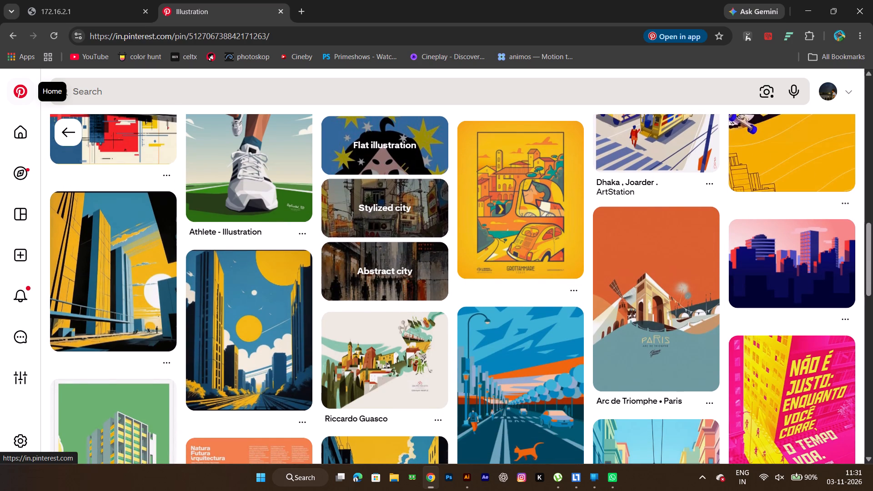
{"action": "scroll", "coordinate": [28, 82], "scroll_direction": "down", "scroll_amount": 2}
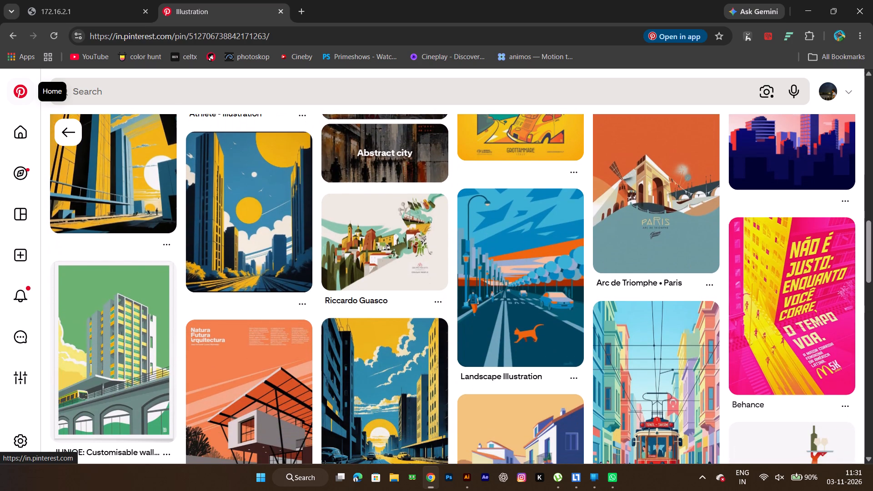
{"action": "scroll", "coordinate": [28, 82], "scroll_direction": "down", "scroll_amount": 2}
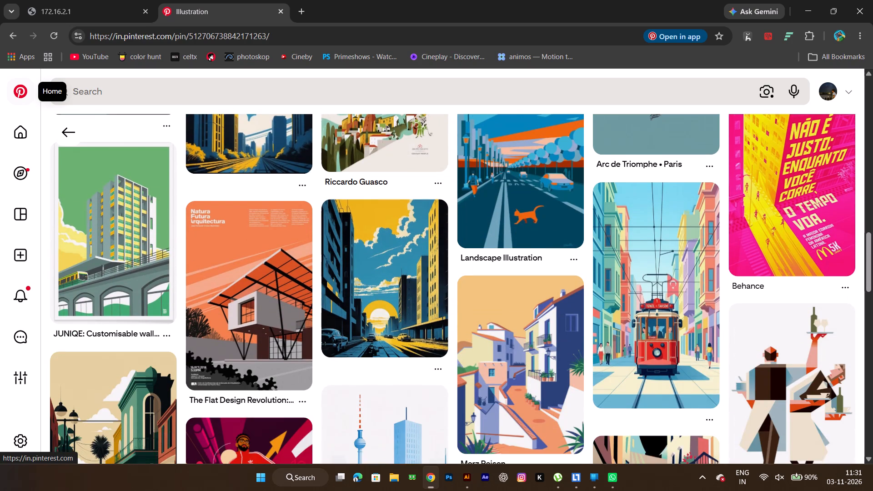
{"action": "scroll", "coordinate": [28, 82], "scroll_direction": "down", "scroll_amount": 3}
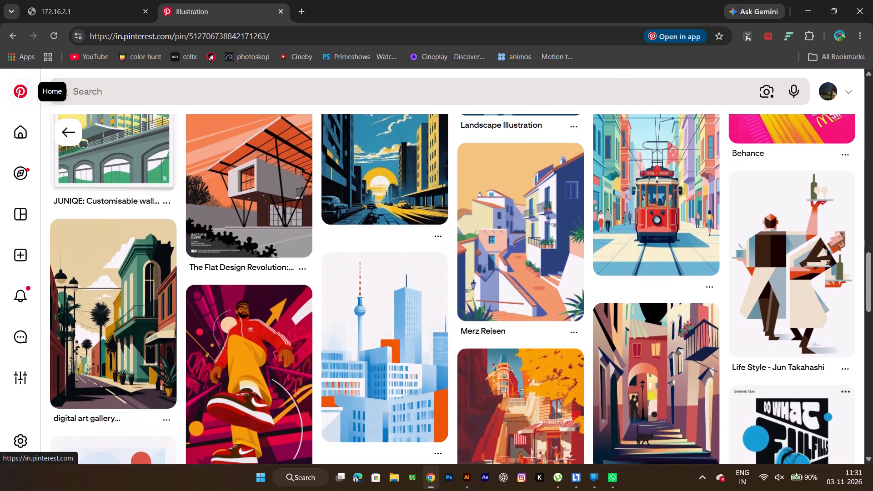
{"action": "scroll", "coordinate": [28, 82], "scroll_direction": "down", "scroll_amount": 2}
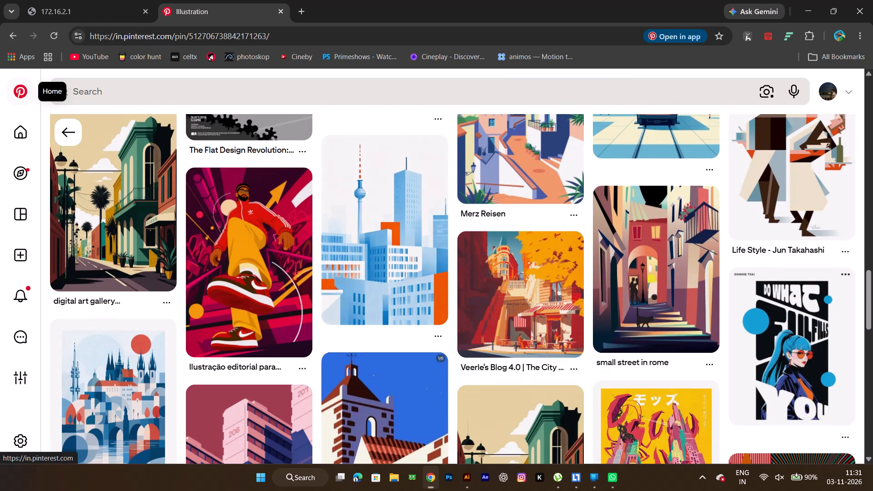
{"action": "scroll", "coordinate": [28, 82], "scroll_direction": "down", "scroll_amount": 2}
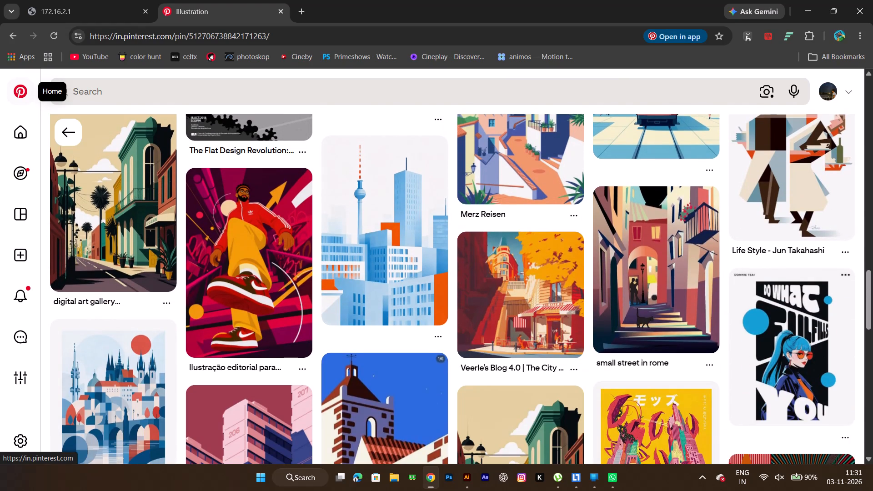
{"action": "scroll", "coordinate": [28, 82], "scroll_direction": "down", "scroll_amount": 1}
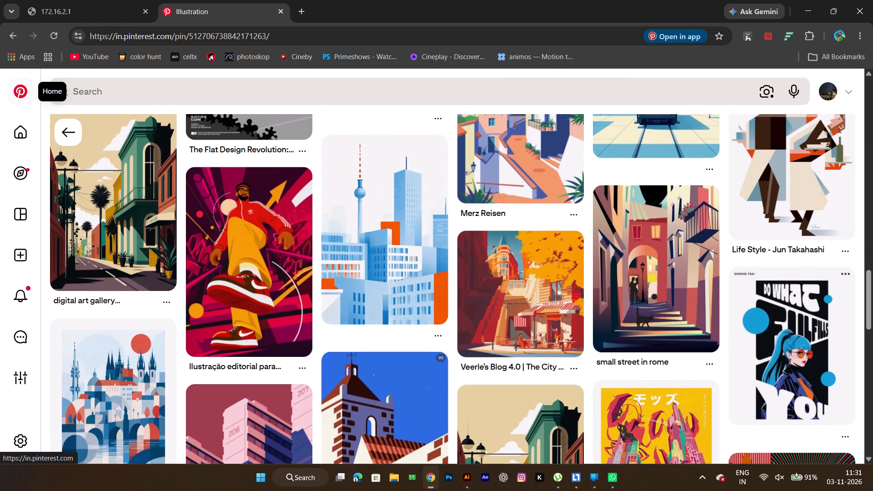
{"action": "scroll", "coordinate": [28, 82], "scroll_direction": "down", "scroll_amount": 1}
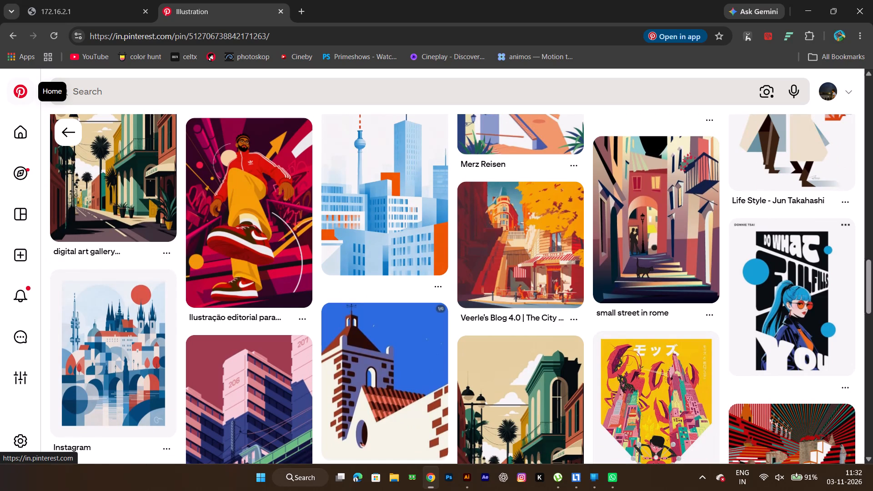
{"action": "scroll", "coordinate": [28, 82], "scroll_direction": "down", "scroll_amount": 2}
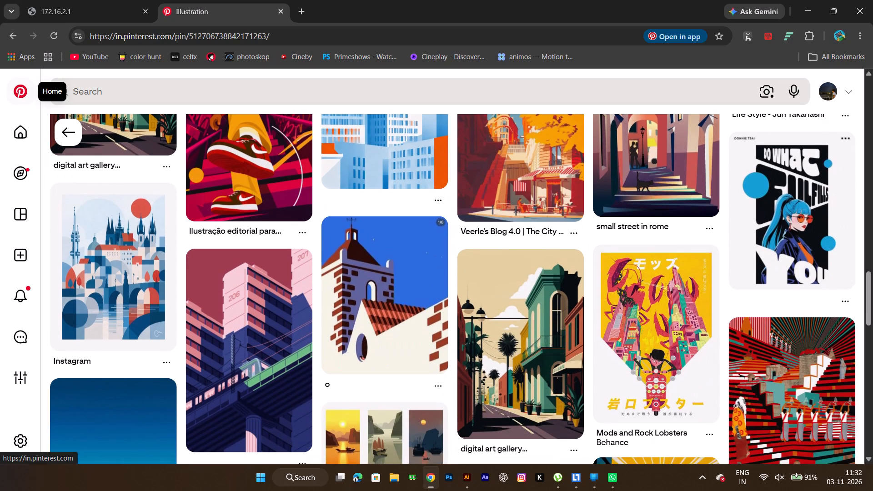
{"action": "scroll", "coordinate": [28, 82], "scroll_direction": "down", "scroll_amount": 3}
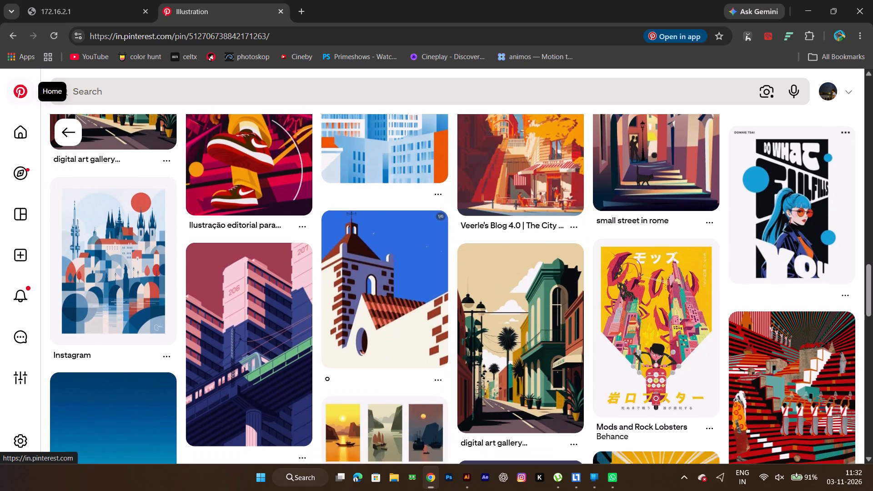
{"action": "scroll", "coordinate": [28, 82], "scroll_direction": "down", "scroll_amount": 1}
{"action": "scroll", "coordinate": [28, 82], "scroll_direction": "up", "scroll_amount": 1}
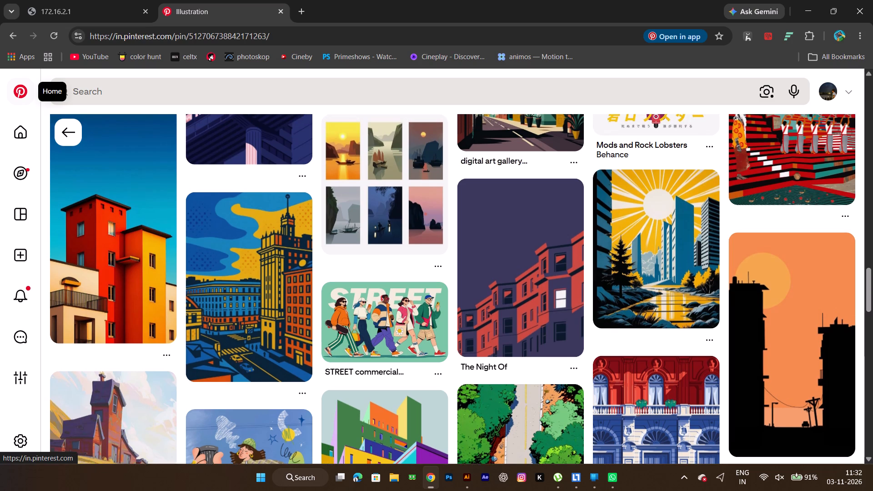
Open the pin of the red and yellow tower building and browse its related pins for colourful architecture references.
{"action": "left_click", "coordinate": [146, 293]}
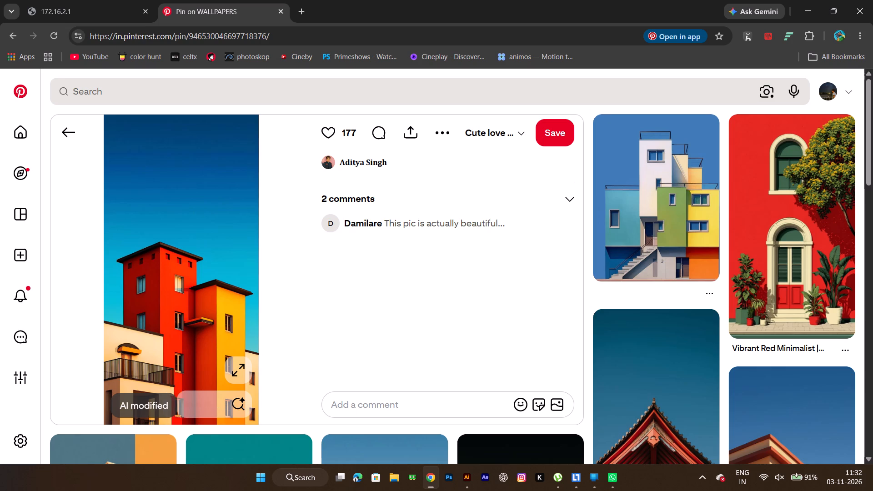
{"action": "scroll", "coordinate": [146, 293], "scroll_direction": "down", "scroll_amount": 1}
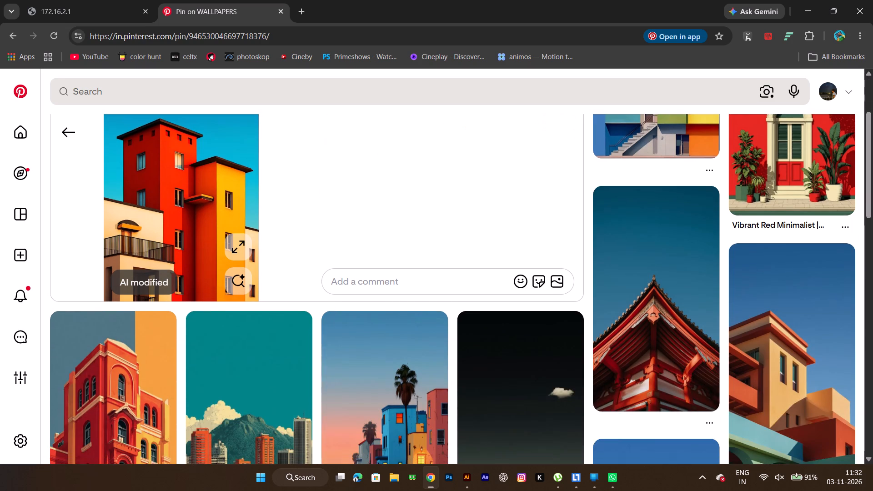
{"action": "scroll", "coordinate": [146, 293], "scroll_direction": "down", "scroll_amount": 3}
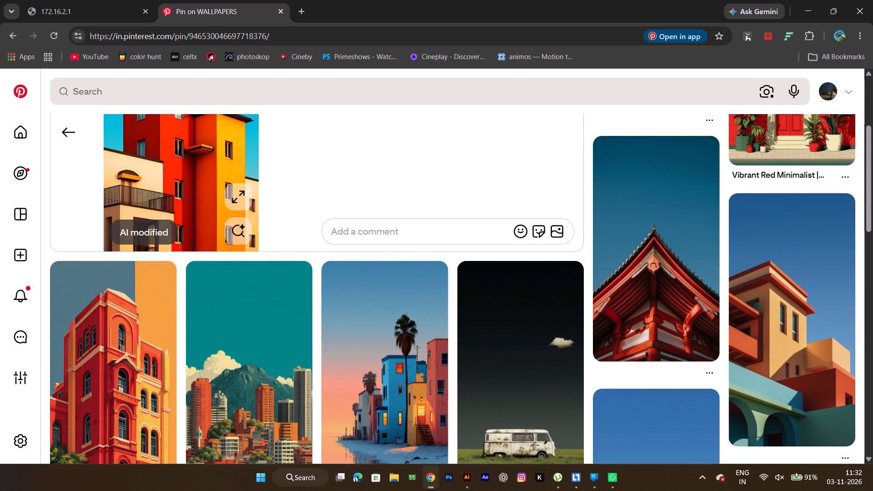
{"action": "scroll", "coordinate": [146, 293], "scroll_direction": "down", "scroll_amount": 1}
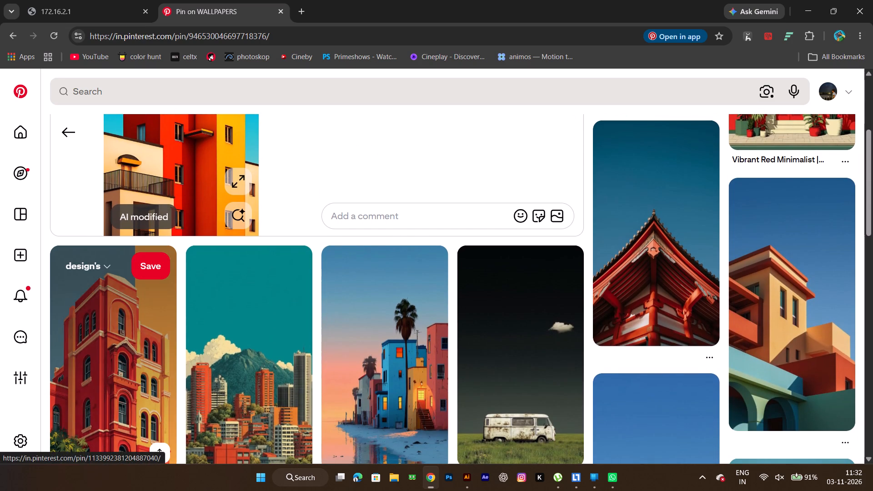
{"action": "scroll", "coordinate": [146, 293], "scroll_direction": "down", "scroll_amount": 2}
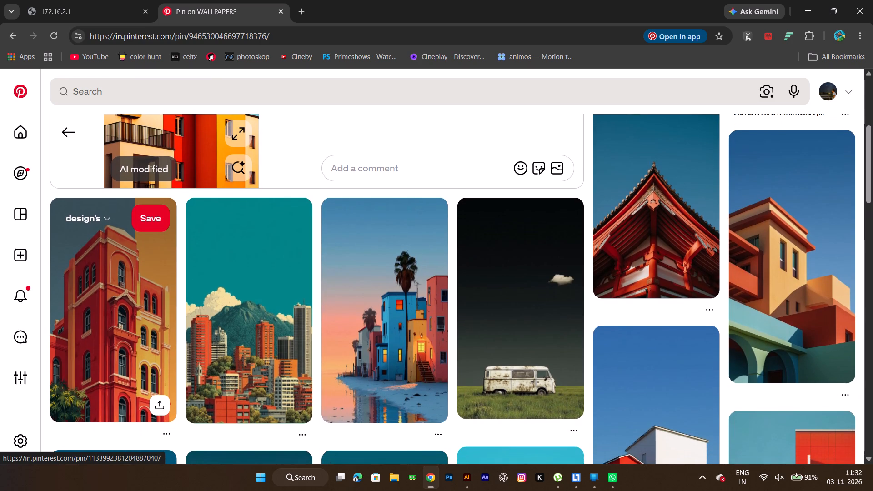
{"action": "scroll", "coordinate": [146, 293], "scroll_direction": "down", "scroll_amount": 2}
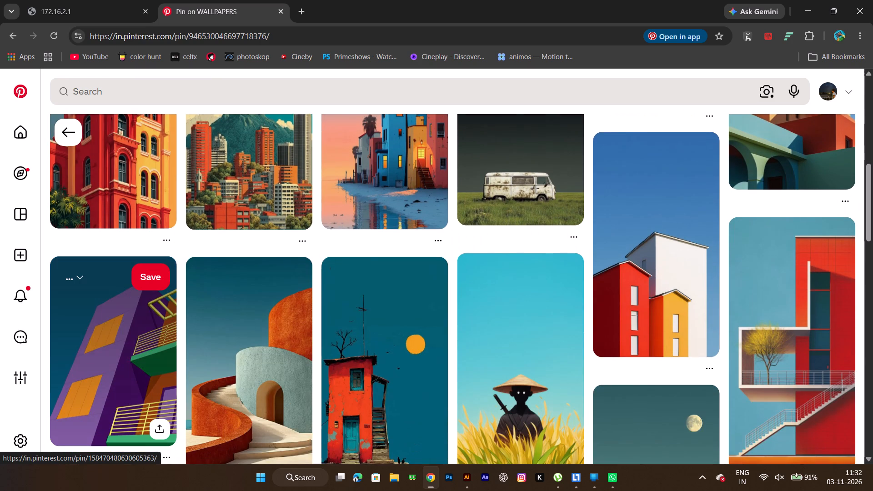
{"action": "scroll", "coordinate": [146, 293], "scroll_direction": "down", "scroll_amount": 3}
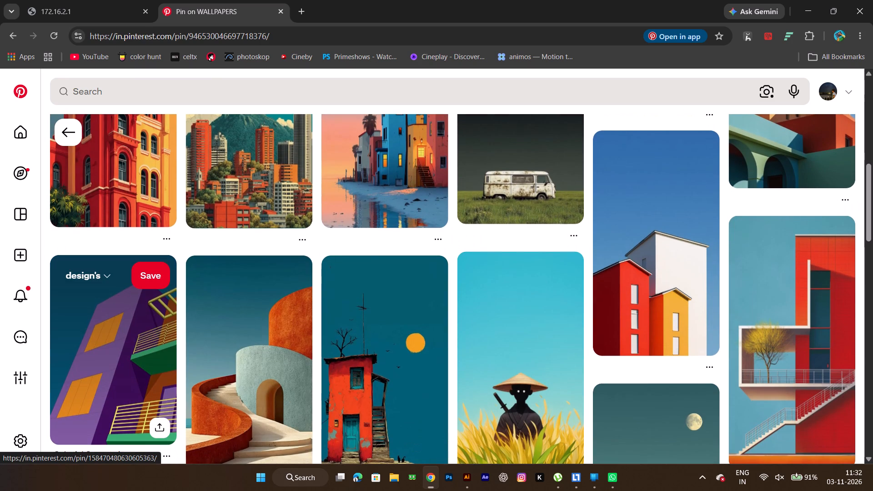
{"action": "scroll", "coordinate": [146, 293], "scroll_direction": "down", "scroll_amount": 1}
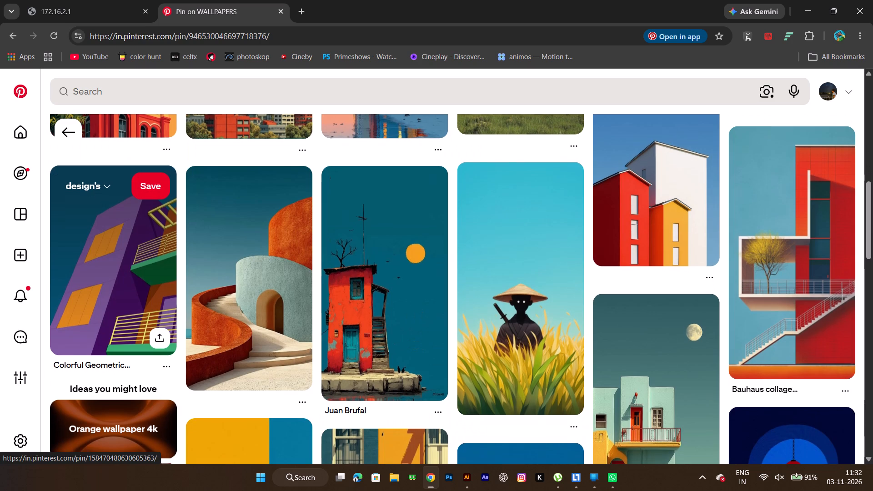
{"action": "scroll", "coordinate": [146, 293], "scroll_direction": "down", "scroll_amount": 1}
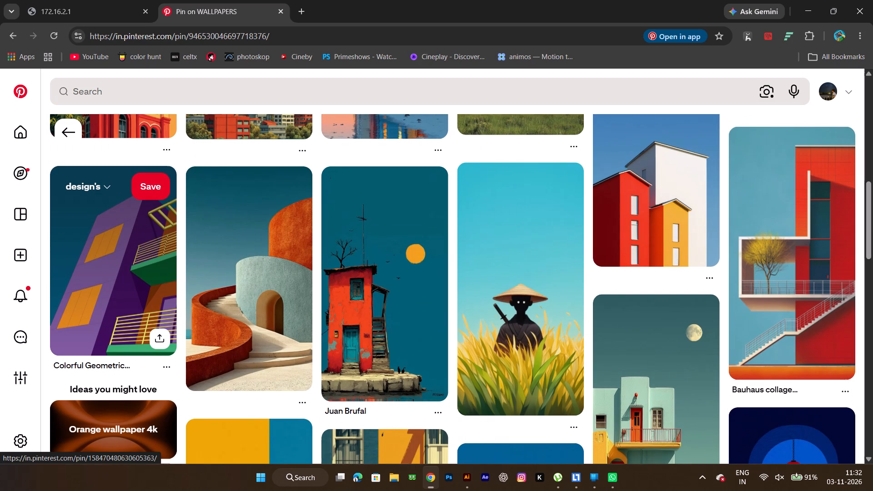
{"action": "scroll", "coordinate": [146, 293], "scroll_direction": "down", "scroll_amount": 1}
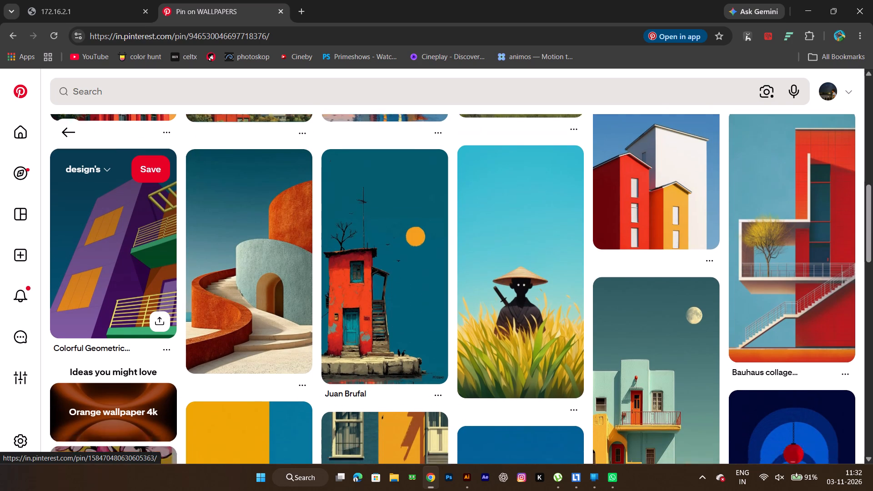
{"action": "scroll", "coordinate": [146, 293], "scroll_direction": "down", "scroll_amount": 2}
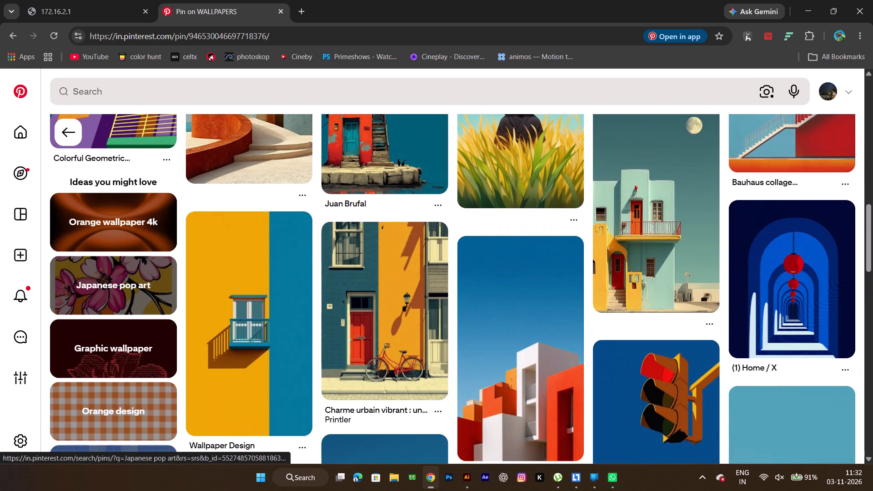
{"action": "scroll", "coordinate": [146, 293], "scroll_direction": "down", "scroll_amount": 5}
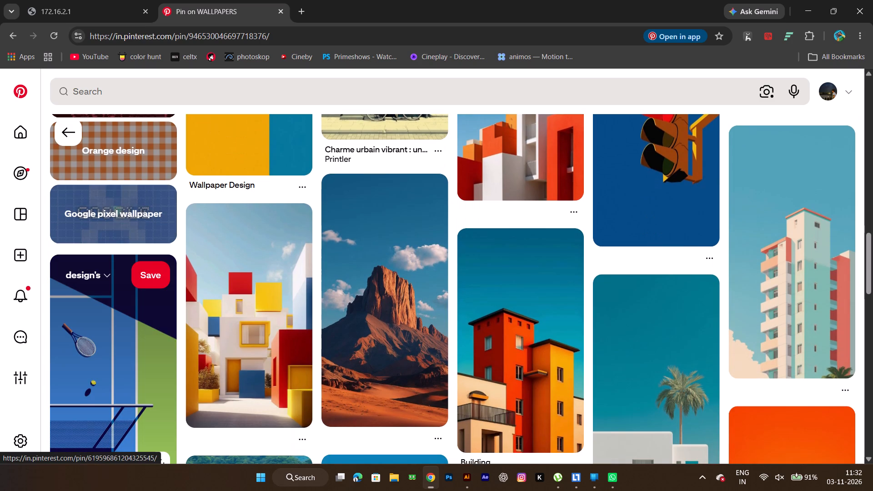
{"action": "scroll", "coordinate": [146, 293], "scroll_direction": "down", "scroll_amount": 5}
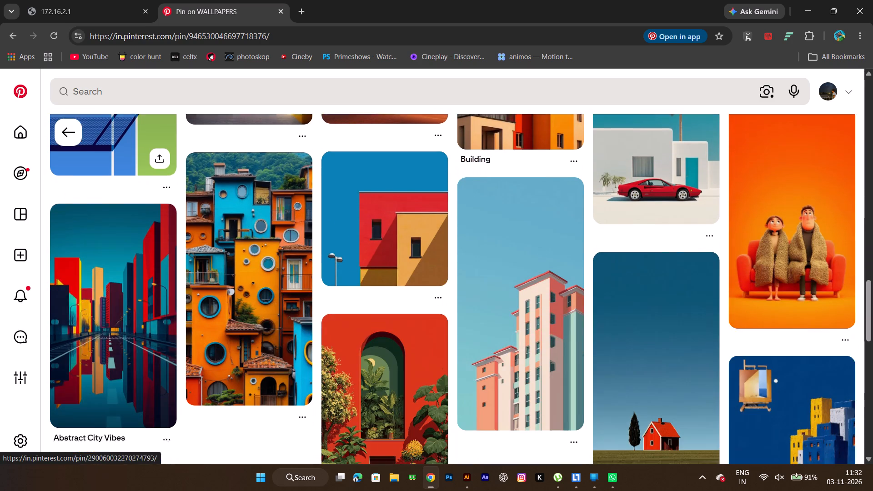
{"action": "scroll", "coordinate": [146, 293], "scroll_direction": "down", "scroll_amount": 6}
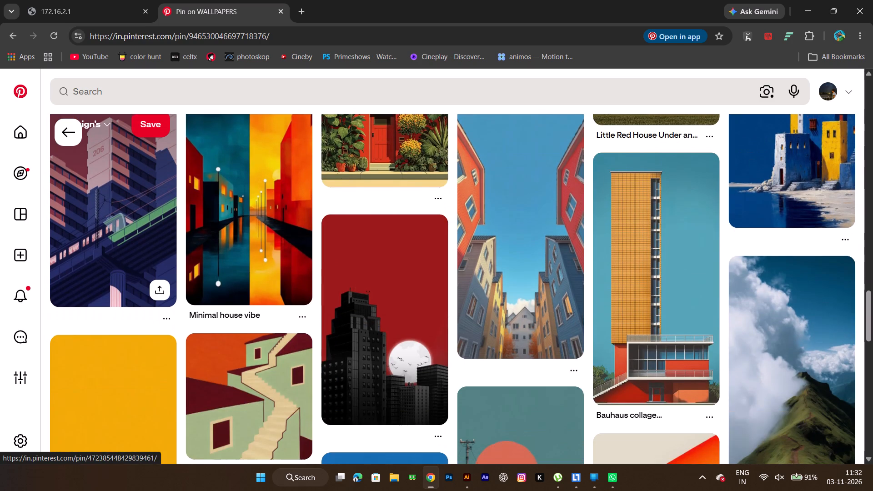
{"action": "scroll", "coordinate": [116, 158], "scroll_direction": "down", "scroll_amount": 3}
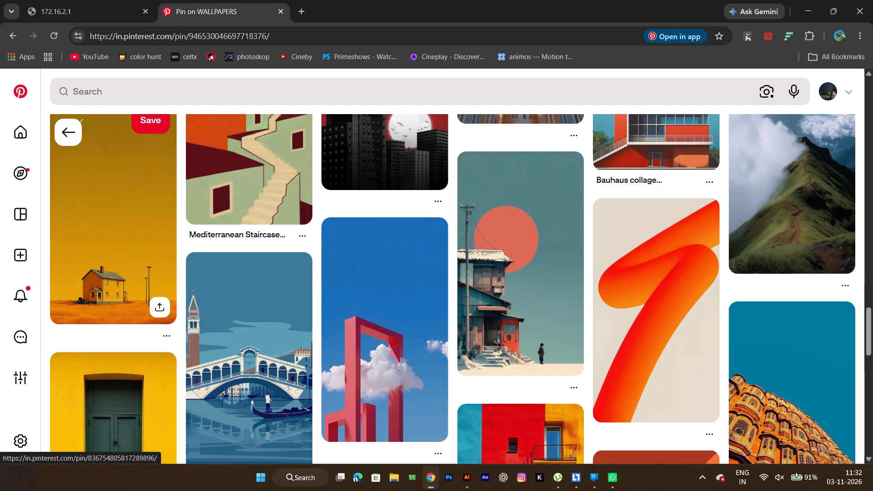
{"action": "scroll", "coordinate": [116, 158], "scroll_direction": "up", "scroll_amount": 10}
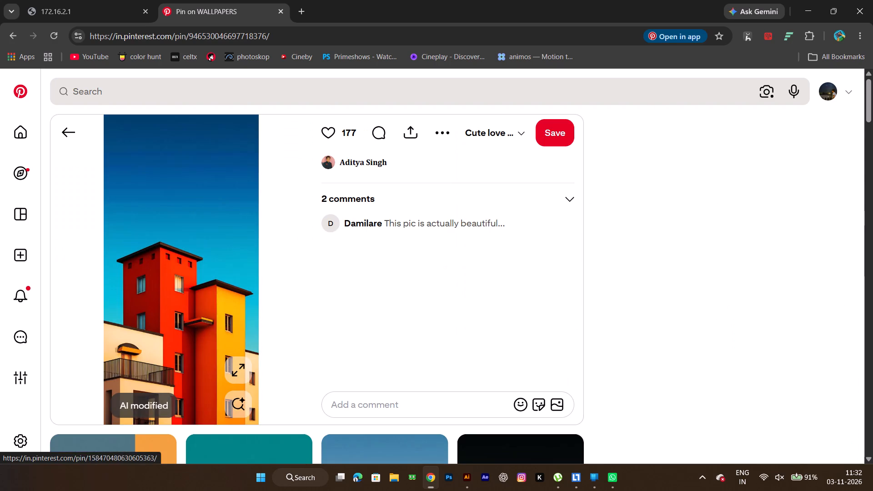
{"action": "scroll", "coordinate": [116, 158], "scroll_direction": "up", "scroll_amount": 4}
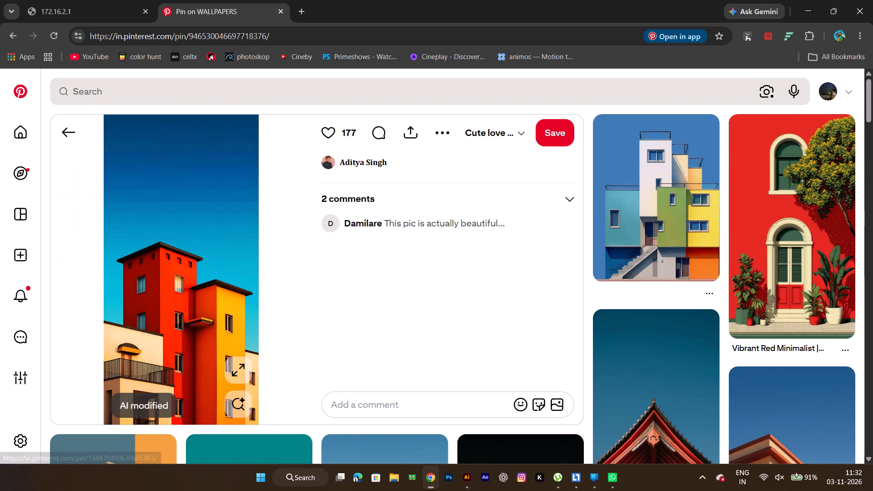
Check the whole artboard in Illustrator, and return to the Behance city Illustration pin in Chrome.
{"action": "key", "text": "alt+Tab"}
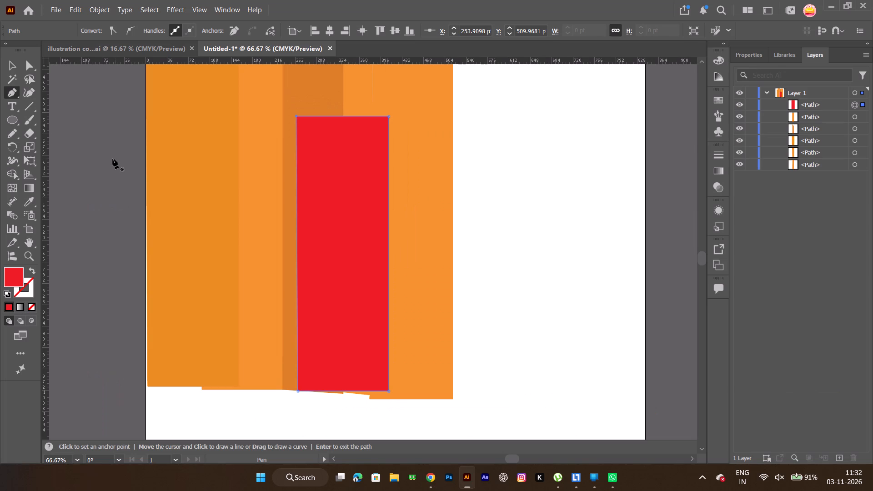
{"action": "scroll", "coordinate": [337, 286], "scroll_direction": "down", "scroll_amount": 1, "text": "ctrl+alt"}
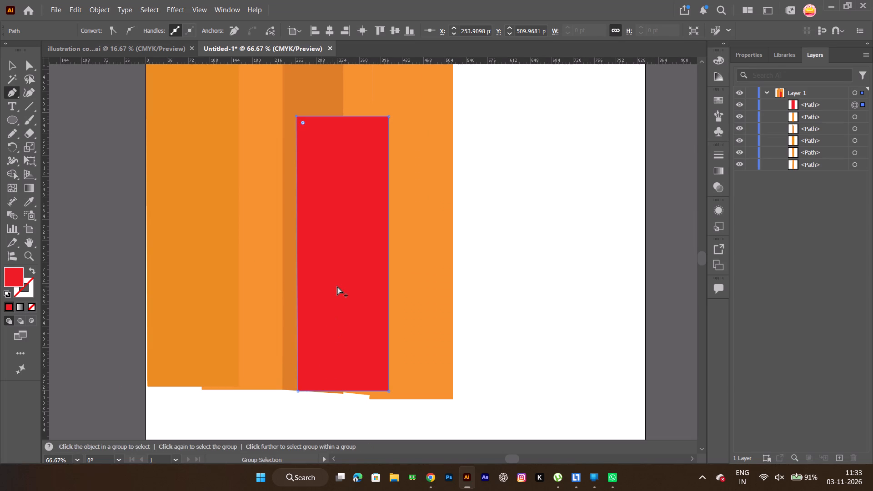
{"action": "scroll", "coordinate": [337, 286], "scroll_direction": "down", "scroll_amount": 2, "text": "ctrl+alt"}
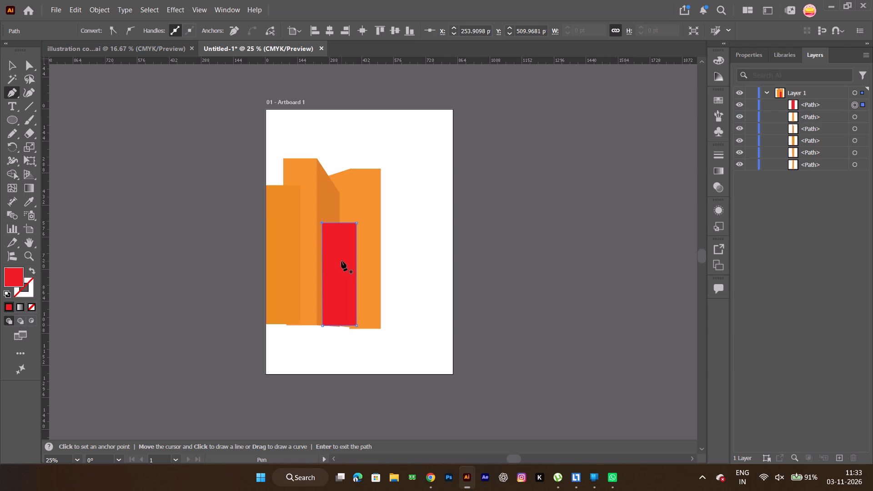
{"action": "key", "text": "alt+Tab"}
{"action": "scroll", "coordinate": [219, 288], "scroll_direction": "up", "scroll_amount": 7}
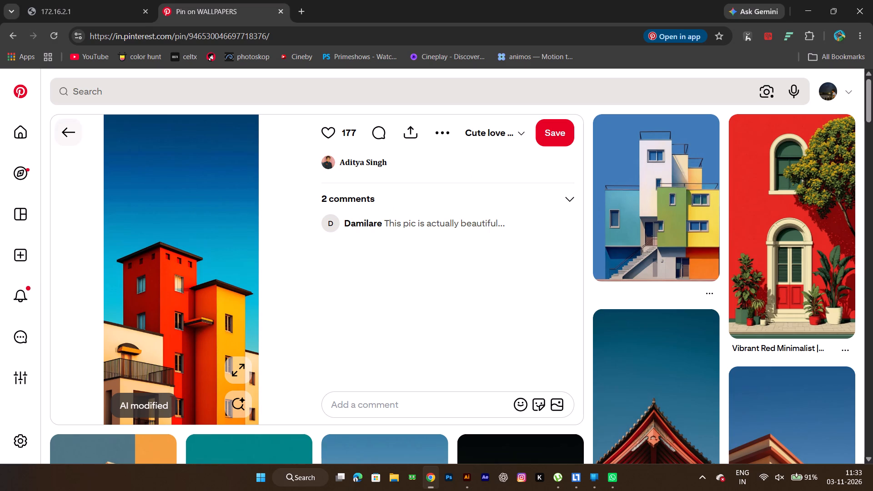
{"action": "left_click", "coordinate": [63, 130]}
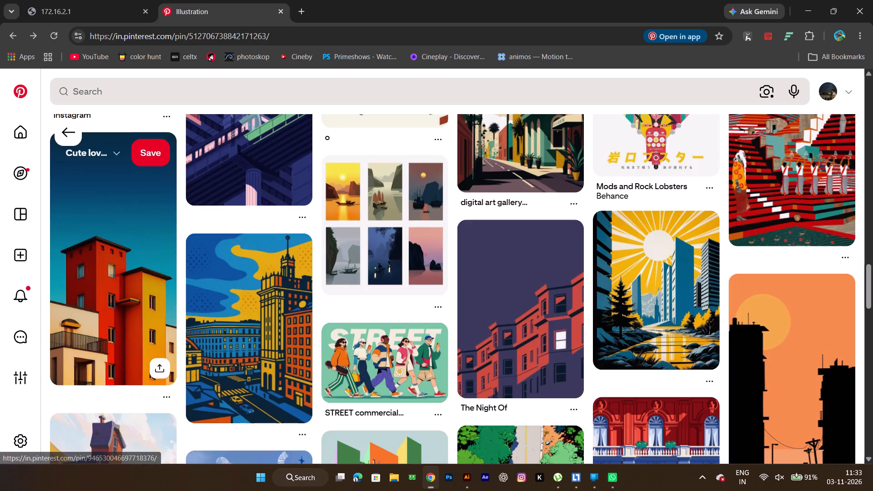
{"action": "scroll", "coordinate": [135, 208], "scroll_direction": "up", "scroll_amount": 20}
{"action": "scroll", "coordinate": [135, 208], "scroll_direction": "up", "scroll_amount": 20}
{"action": "scroll", "coordinate": [135, 208], "scroll_direction": "up", "scroll_amount": 10}
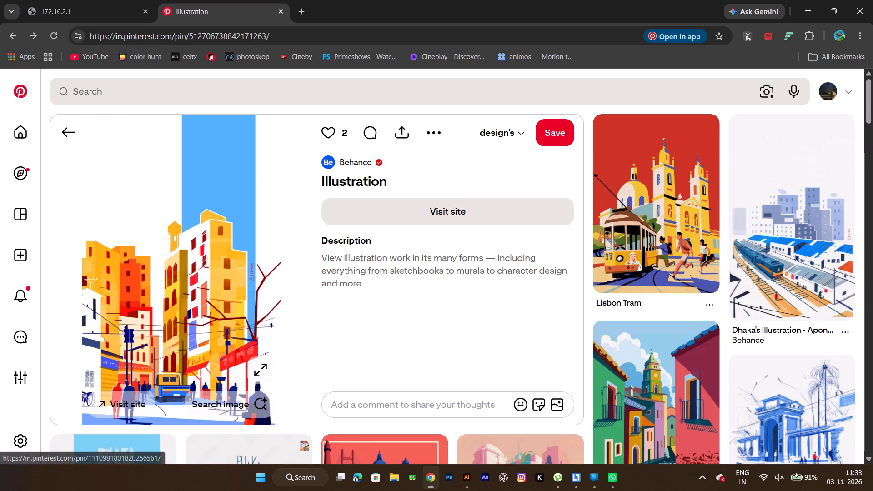
{"action": "scroll", "coordinate": [136, 186], "scroll_direction": "up", "scroll_amount": 2}
Compare the red rectangle in the Illustrator artwork with the buildings in the Behance city Illustration pin in Chrome.
{"action": "key", "text": "alt+Tab"}
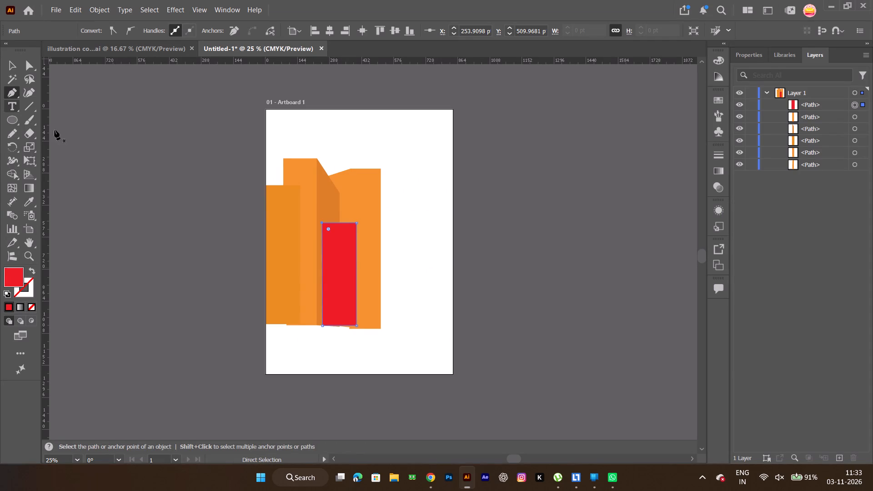
{"action": "scroll", "coordinate": [362, 245], "scroll_direction": "up", "scroll_amount": 5, "text": "ctrl+alt"}
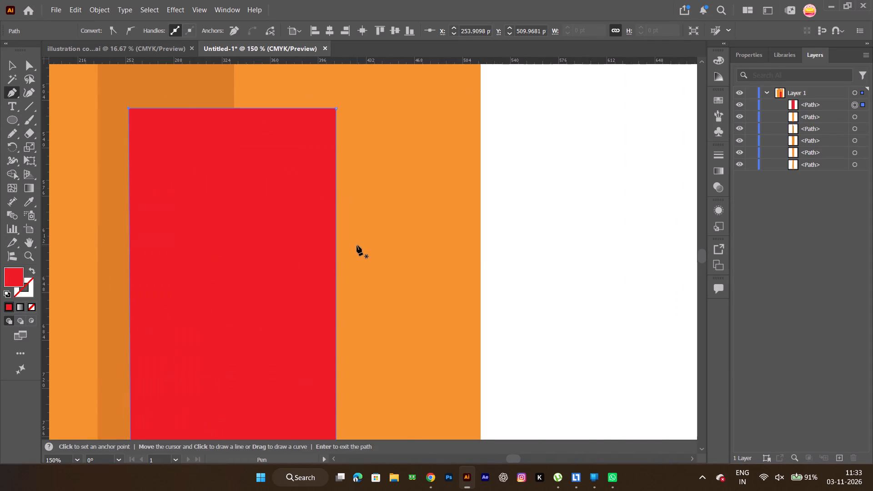
{"action": "key", "text": "alt+Tab"}
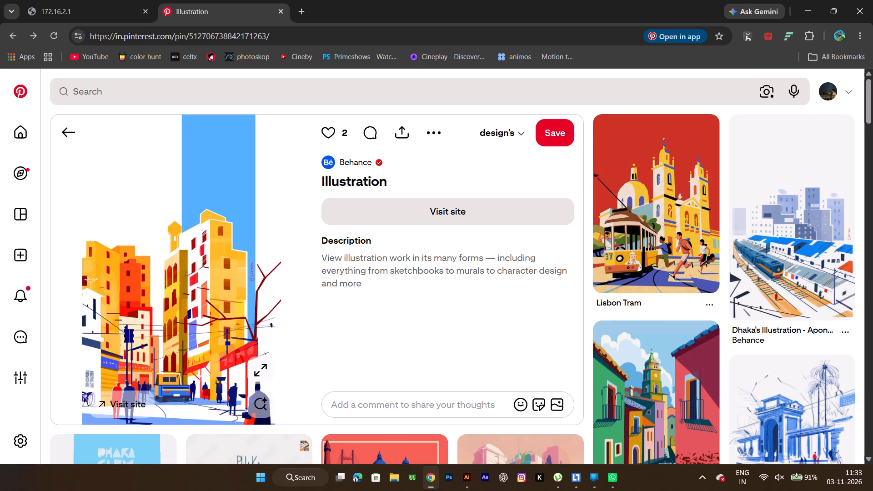
{"action": "key", "text": "alt+Tab"}
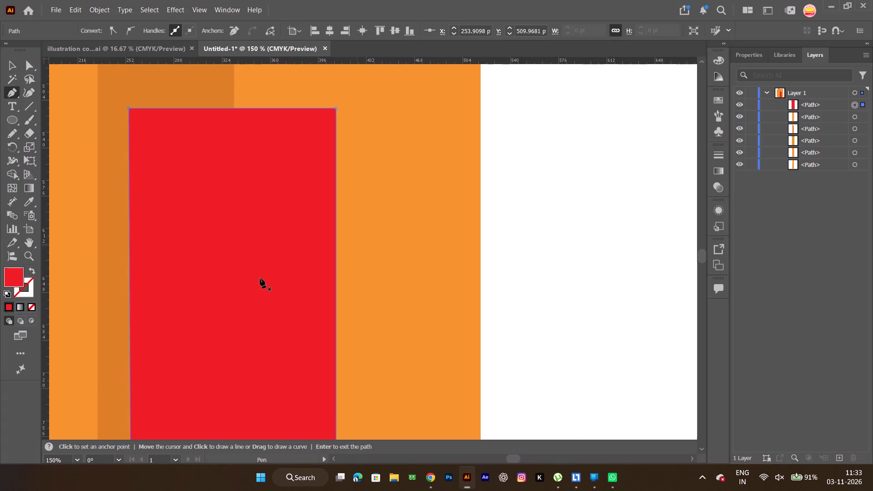
{"action": "scroll", "coordinate": [239, 252], "scroll_direction": "up", "scroll_amount": 1, "text": "ctrl+alt"}
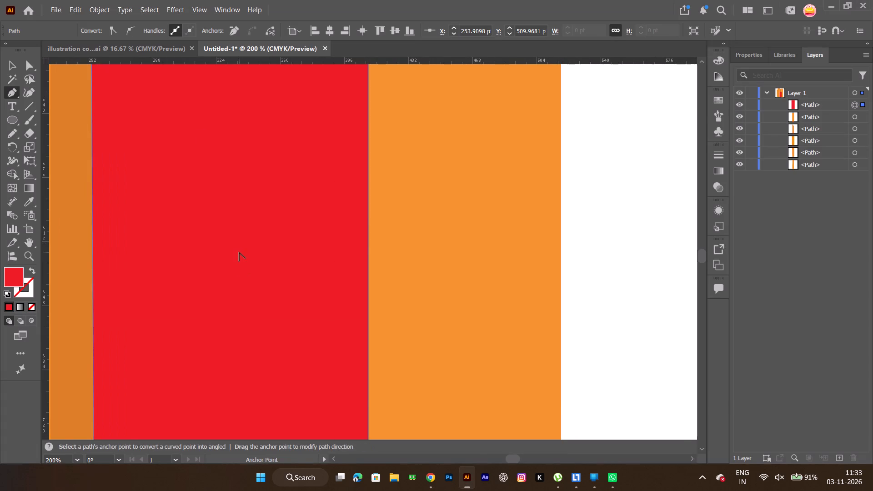
{"action": "key", "text": "alt+Tab"}
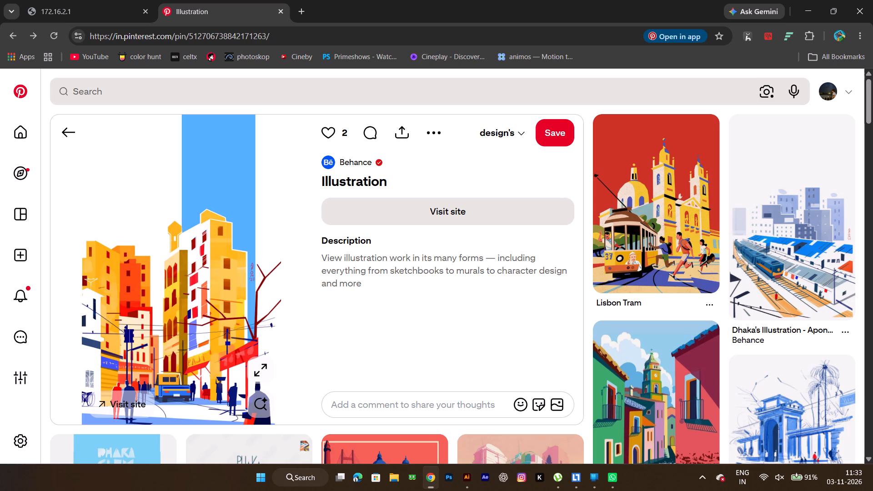
{"action": "scroll", "coordinate": [184, 298], "scroll_direction": "up", "scroll_amount": 3, "text": "ctrl+alt"}
{"action": "scroll", "coordinate": [184, 298], "scroll_direction": "down", "scroll_amount": 1, "text": "ctrl+alt"}
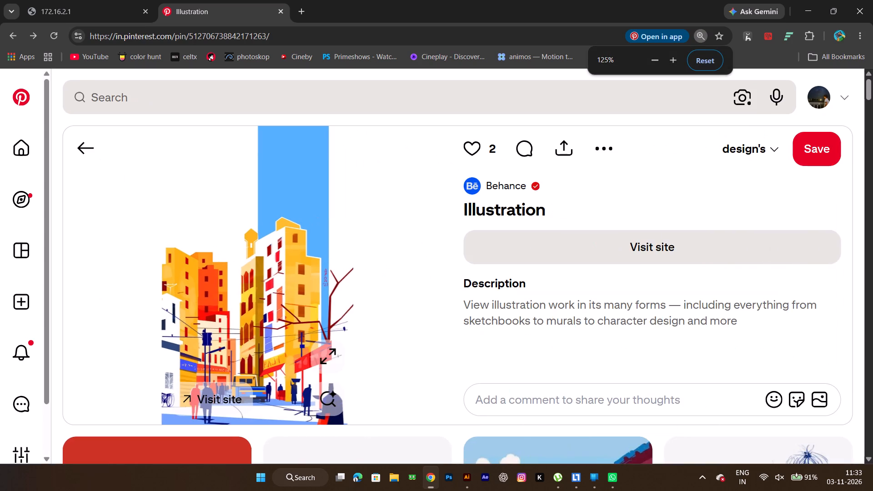
{"action": "key", "text": "ctrl+0"}
{"action": "key", "text": "ctrl+0"}
{"action": "key", "text": "alt+Tab"}
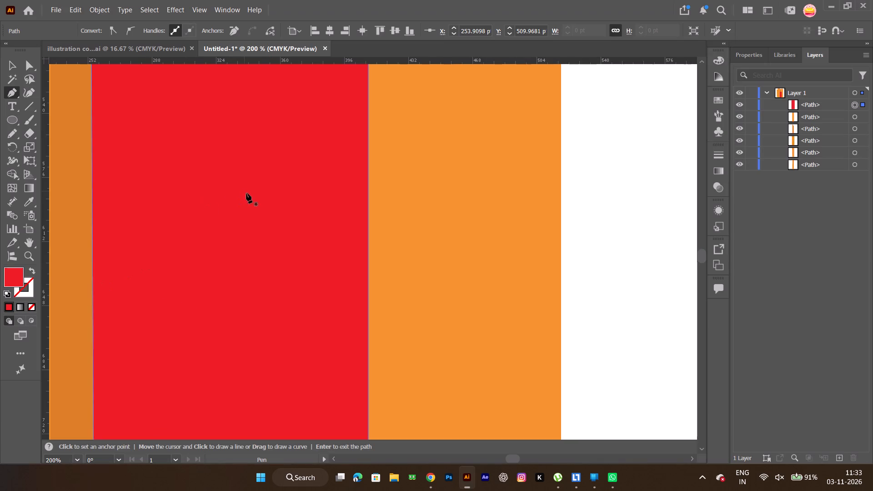
{"action": "scroll", "coordinate": [248, 195], "scroll_direction": "down", "scroll_amount": 2, "text": "ctrl+alt"}
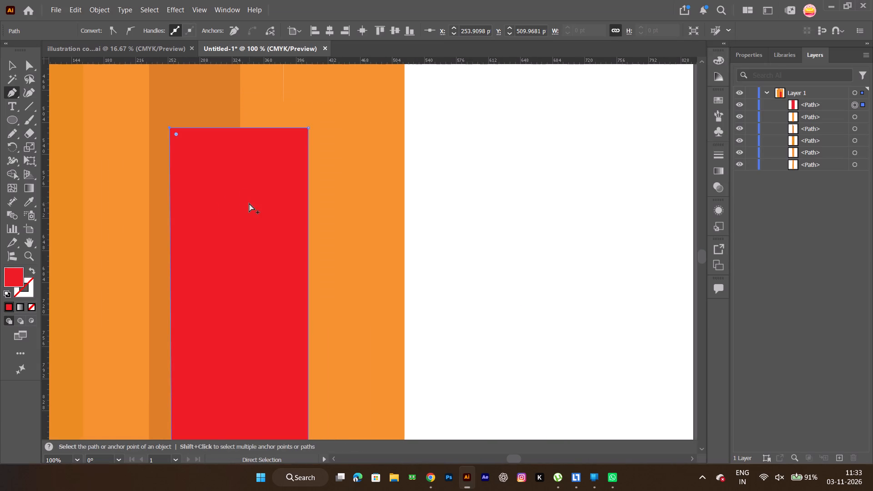
{"action": "scroll", "coordinate": [249, 203], "scroll_direction": "down", "scroll_amount": 1, "text": "ctrl+alt"}
{"action": "key", "text": "space"}
{"action": "key", "text": "space"}
{"action": "key", "text": "space"}
{"action": "key", "text": "space"}
{"action": "key", "text": "space"}
{"action": "key", "text": "space"}
{"action": "key", "text": "space"}
{"action": "key", "text": "space"}
{"action": "key", "text": "space"}
{"action": "left_click_drag", "start_coordinate": [252, 262], "coordinate": [265, 212]}
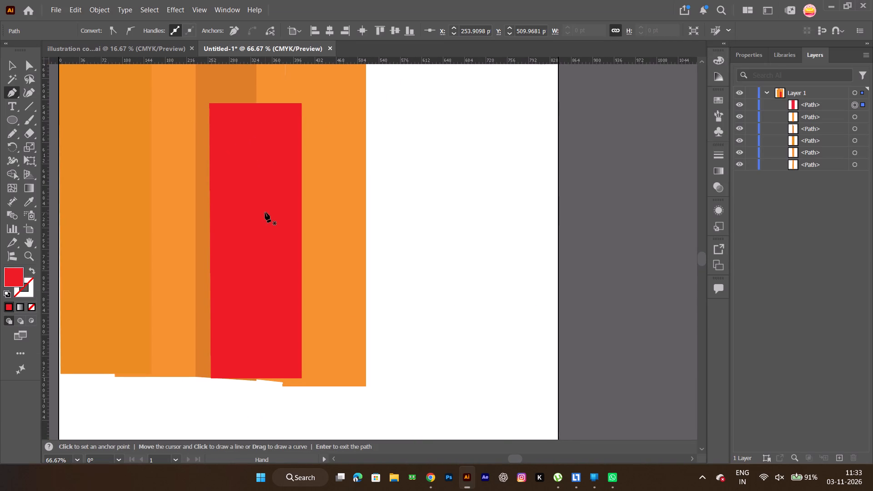
{"action": "key", "text": "alt+Tab"}
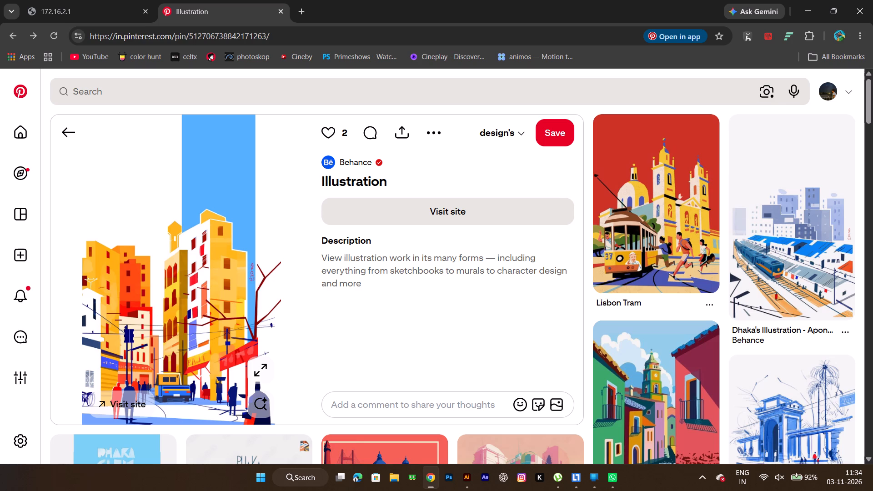
{"action": "key", "text": "alt+Tab"}
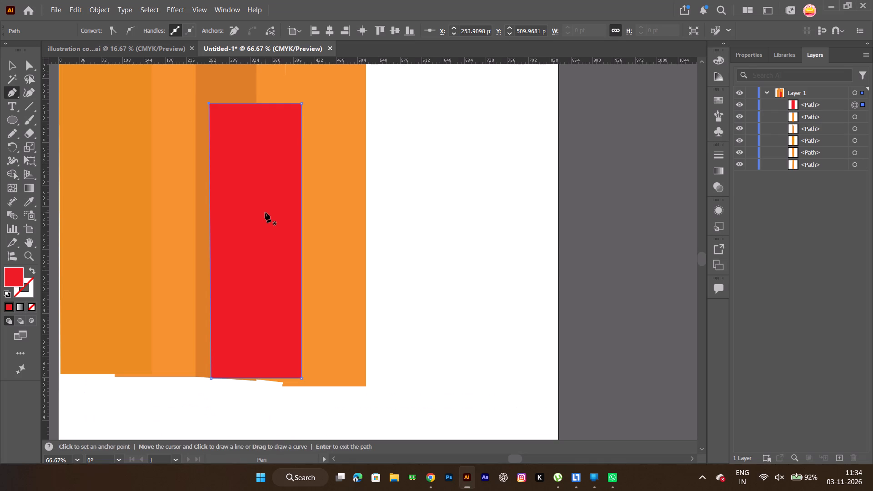
Draw a small four-sided shape with a slanted top, about 61 by 63 pt, across the red rectangle's right edge with the Pen tool.
{"action": "scroll", "coordinate": [265, 212], "scroll_direction": "down", "scroll_amount": 1, "text": "ctrl+alt"}
{"action": "key", "text": "space"}
{"action": "key", "text": "space"}
{"action": "key", "text": "space"}
{"action": "key", "text": "space"}
{"action": "key", "text": "space"}
{"action": "key", "text": "space"}
{"action": "key", "text": "space"}
{"action": "key", "text": "space"}
{"action": "key", "text": "space"}
{"action": "key", "text": "space"}
{"action": "key", "text": "space"}
{"action": "key", "text": "space"}
{"action": "key", "text": "space"}
{"action": "key", "text": "space"}
{"action": "key", "text": "space"}
{"action": "key", "text": "space"}
{"action": "key", "text": "space"}
{"action": "key", "text": "space"}
{"action": "key", "text": "space"}
{"action": "key", "text": "space"}
{"action": "left_click_drag", "start_coordinate": [279, 209], "coordinate": [256, 282]}
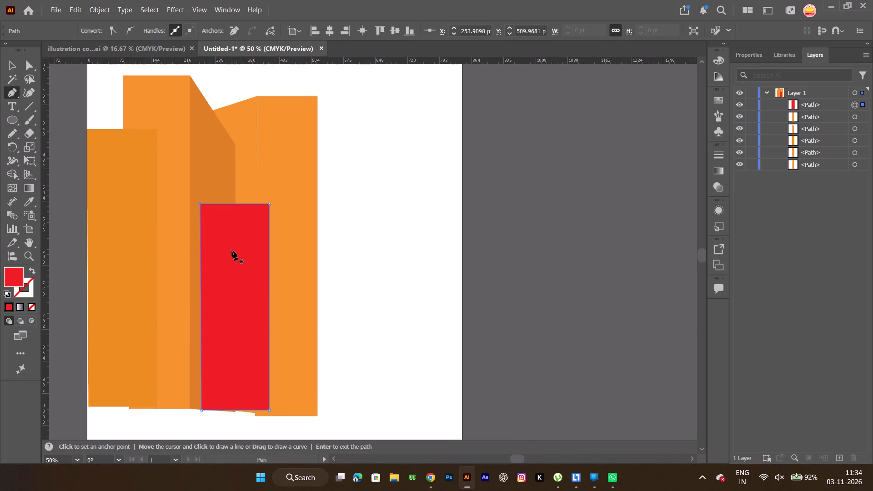
{"action": "key", "text": "alt+Tab"}
{"action": "key", "text": "alt+Tab"}
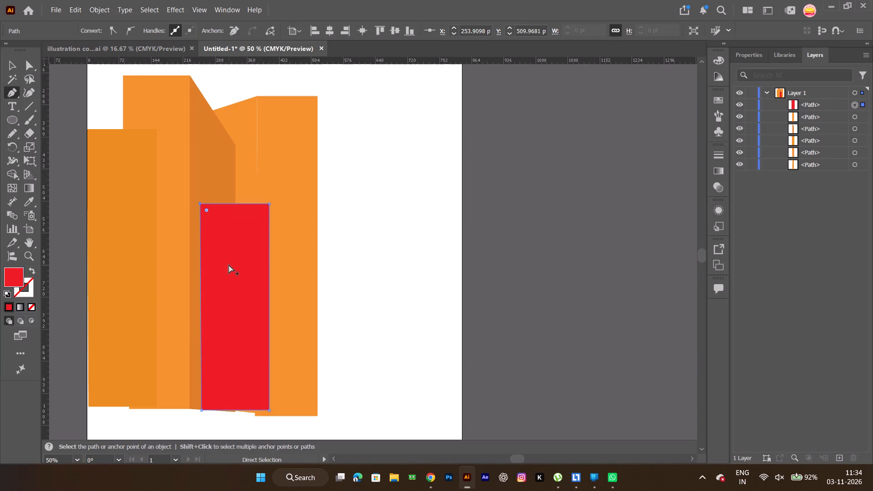
{"action": "scroll", "coordinate": [229, 265], "scroll_direction": "up", "scroll_amount": 1, "text": "ctrl+alt"}
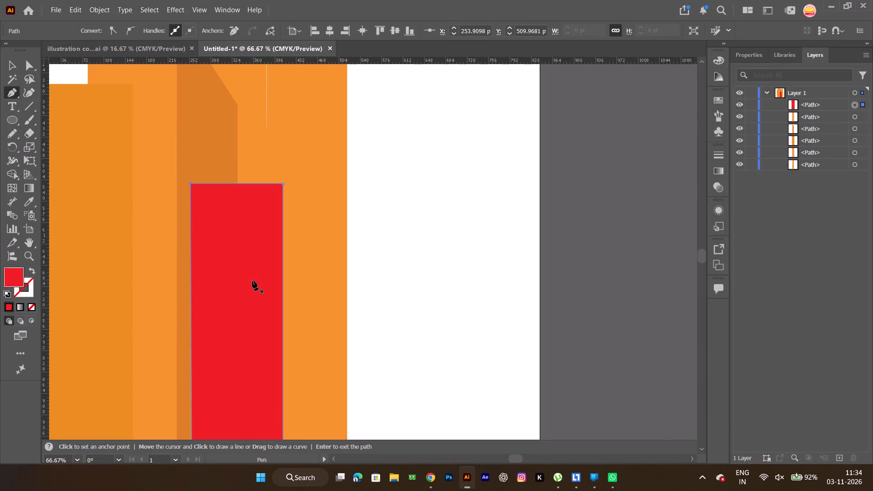
{"action": "left_click", "coordinate": [251, 281]}
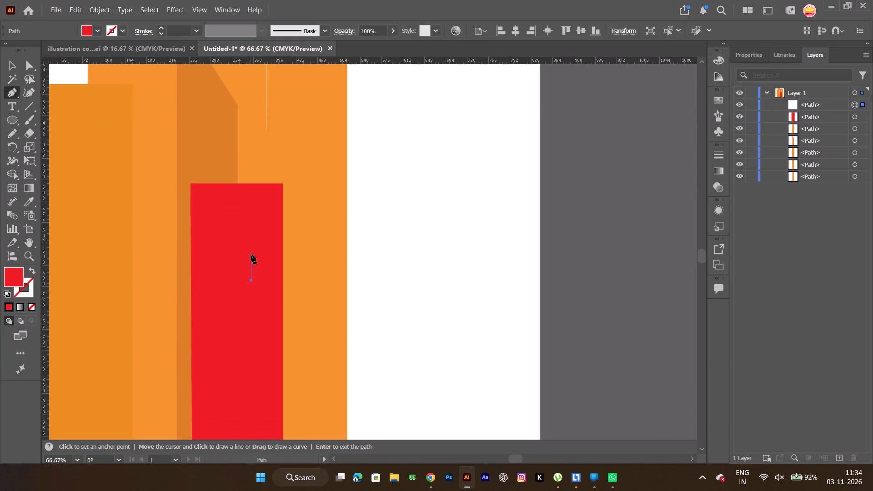
{"action": "left_click", "coordinate": [251, 254], "text": "shift"}
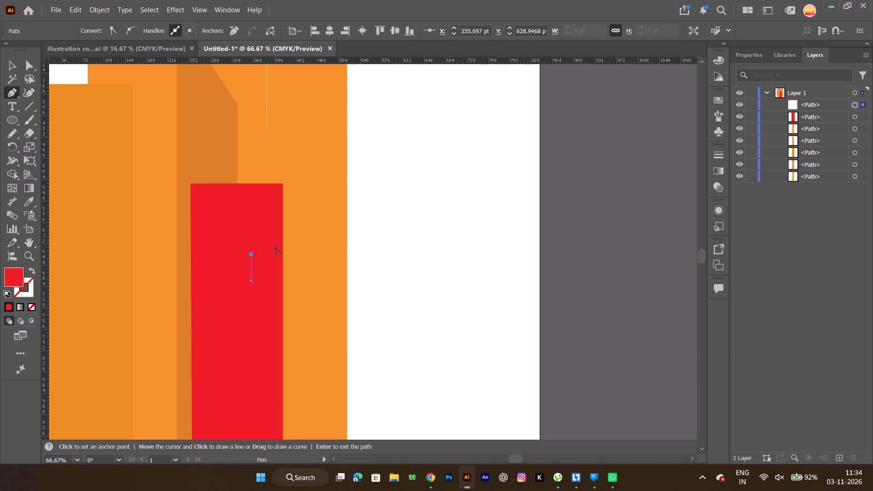
{"action": "key", "text": "alt+Tab"}
{"action": "key", "text": "alt+Tab"}
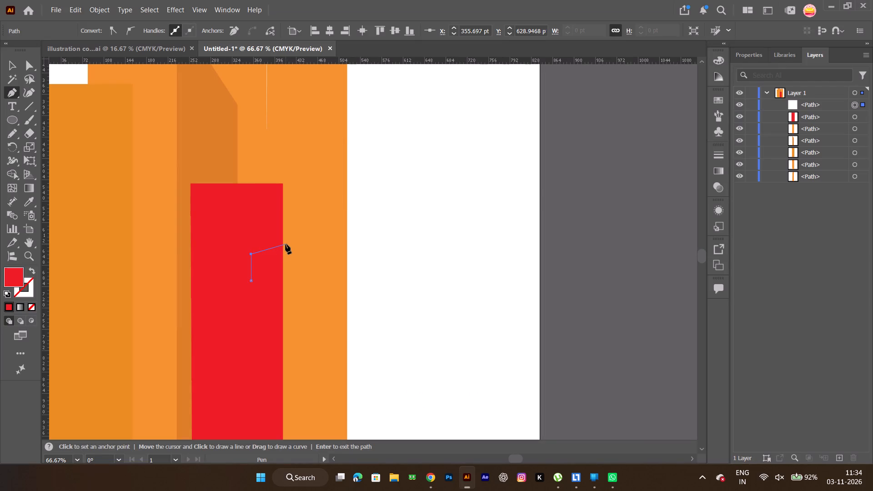
{"action": "left_click", "coordinate": [287, 243]}
{"action": "left_click", "coordinate": [286, 276], "text": "shift"}
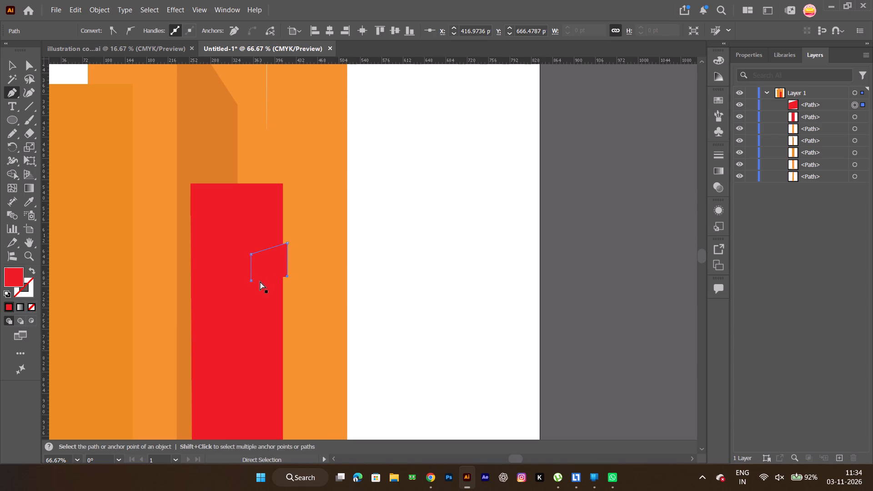
{"action": "key", "text": "ctrl+z"}
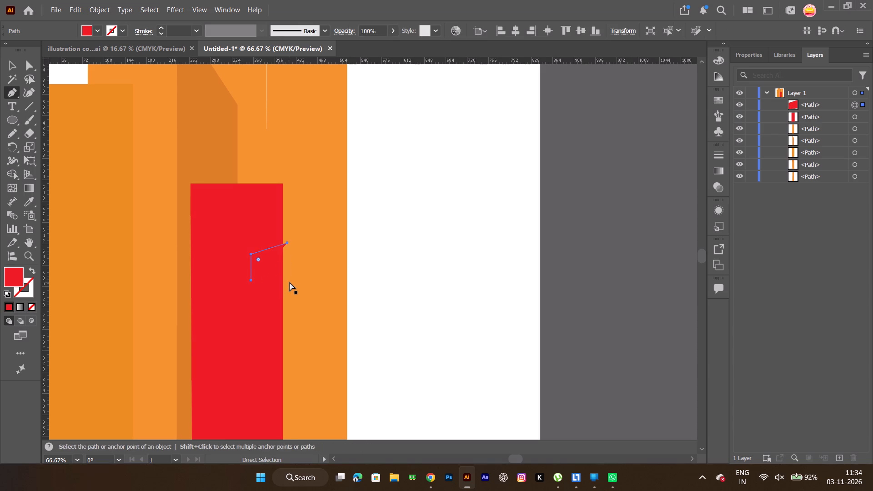
{"action": "scroll", "coordinate": [290, 282], "scroll_direction": "up", "scroll_amount": 3, "text": "ctrl+alt"}
{"action": "key", "text": "space"}
{"action": "key", "text": "space"}
{"action": "key", "text": "space"}
{"action": "key", "text": "space"}
{"action": "key", "text": "space"}
{"action": "key", "text": "space"}
{"action": "key", "text": "space"}
{"action": "key", "text": "space"}
{"action": "key", "text": "space"}
{"action": "key", "text": "space"}
{"action": "key", "text": "space"}
{"action": "key", "text": "space"}
{"action": "key", "text": "space"}
{"action": "left_click_drag", "start_coordinate": [282, 268], "coordinate": [341, 266]}
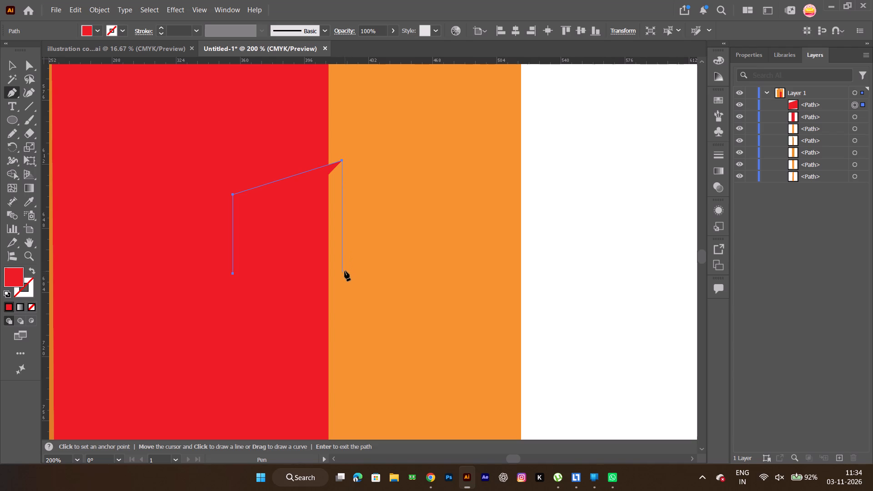
{"action": "left_click", "coordinate": [345, 273], "text": "shift"}
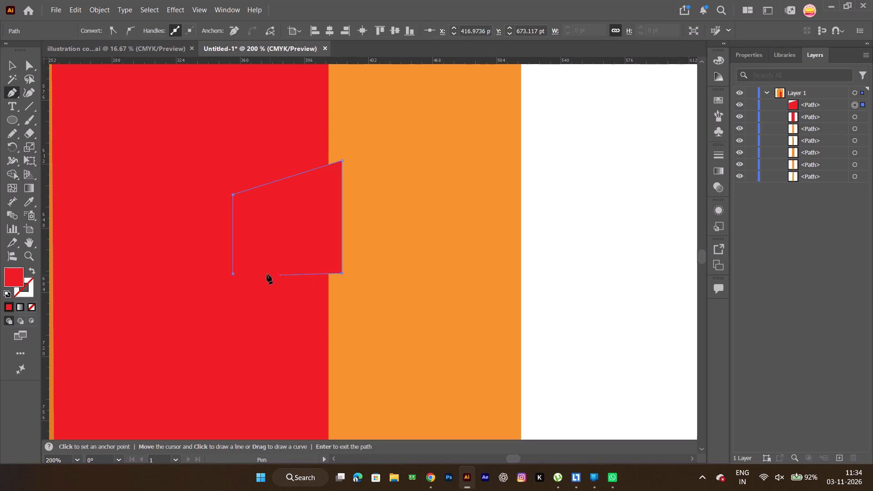
{"action": "left_click", "coordinate": [234, 275], "text": "shift"}
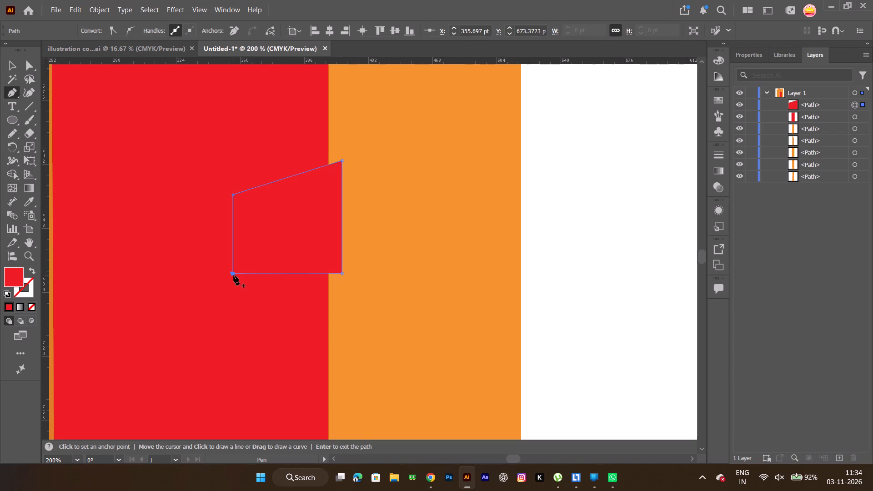
Set the slanted shape's fill to the darker red #d30909.
{"action": "left_click", "coordinate": [13, 279]}
{"action": "double_click", "coordinate": [19, 276]}
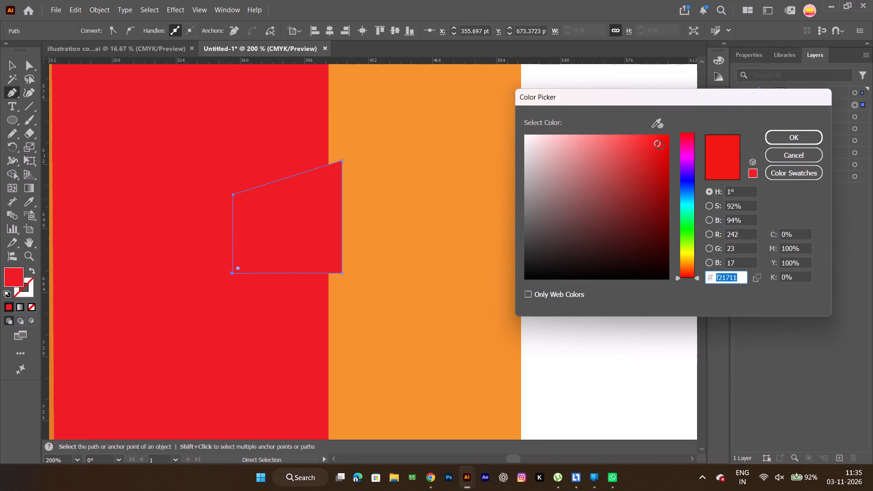
{"action": "left_click_drag", "start_coordinate": [661, 145], "coordinate": [665, 158]}
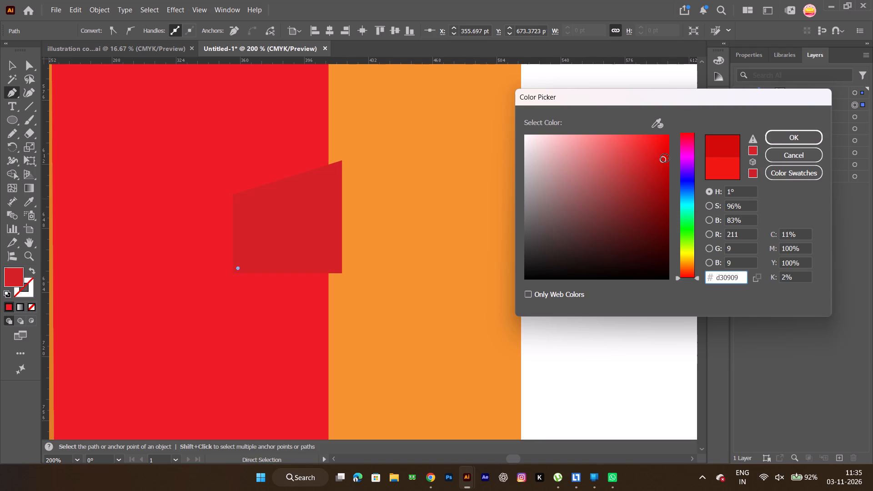
{"action": "left_click", "coordinate": [794, 137]}
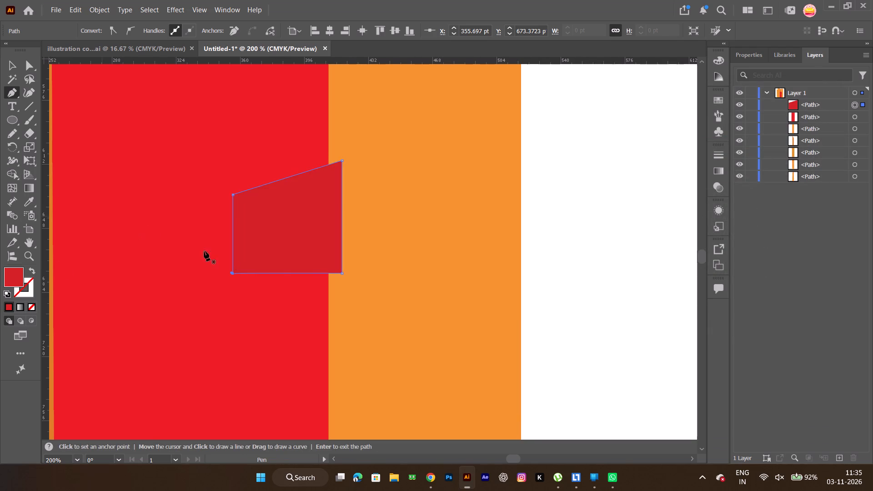
Draw a large closed dark red block with a stepped top, about 266 by 365 pt, over the red rectangle's lower part, bordering the slanted shape.
{"action": "key", "text": "alt+Tab"}
{"action": "key", "text": "alt+Tab"}
{"action": "left_click", "coordinate": [347, 272]}
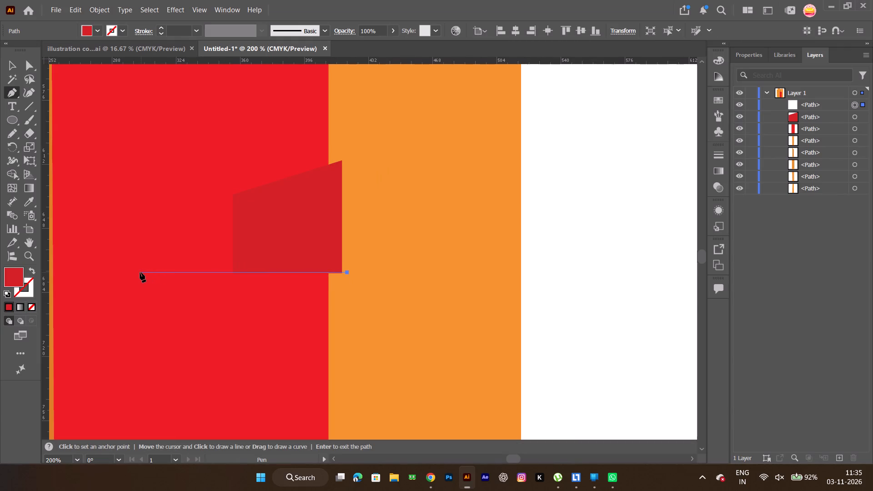
{"action": "left_click", "coordinate": [109, 274], "text": "shift"}
{"action": "scroll", "coordinate": [195, 274], "scroll_direction": "down", "scroll_amount": 3, "text": "ctrl+alt"}
{"action": "key", "text": "space"}
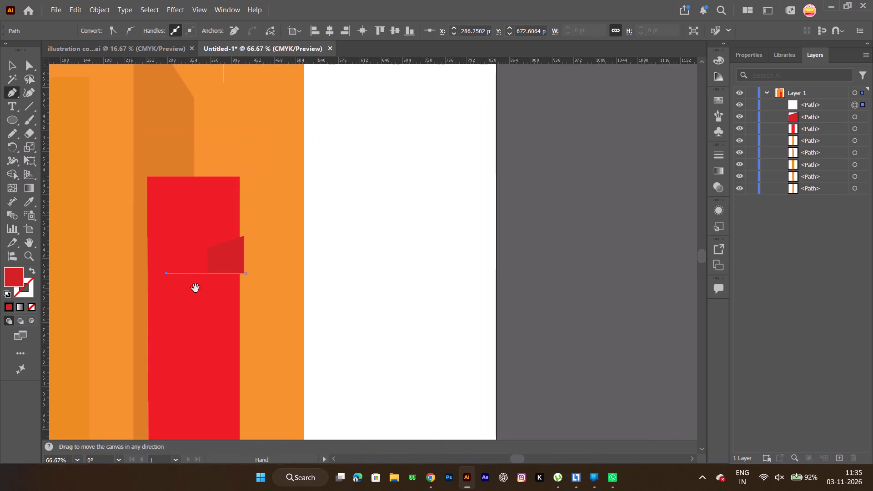
{"action": "left_click_drag", "start_coordinate": [196, 289], "coordinate": [216, 210]}
{"action": "key", "text": "alt+Tab"}
{"action": "key", "text": "alt+Tab"}
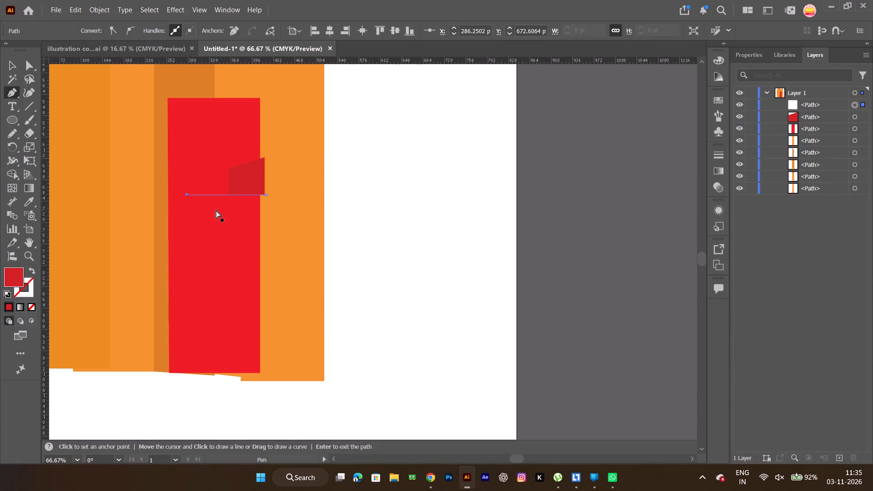
{"action": "key", "text": "ctrl+z"}
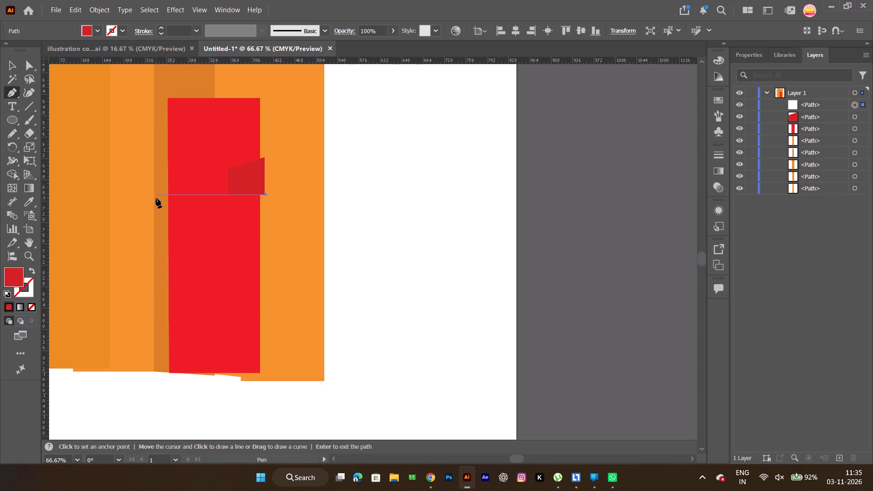
{"action": "left_click", "coordinate": [156, 198], "text": "shift"}
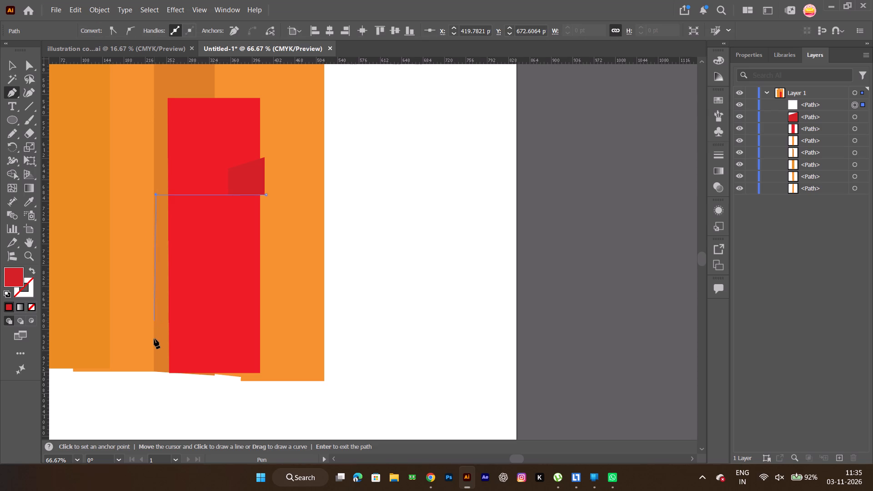
{"action": "left_click", "coordinate": [153, 373], "text": "shift"}
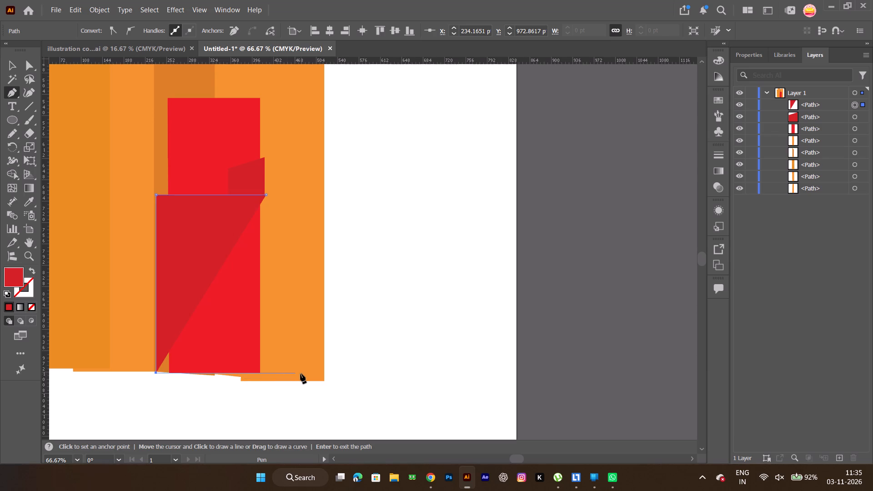
{"action": "key", "text": "alt+Tab"}
{"action": "key", "text": "alt+Tab"}
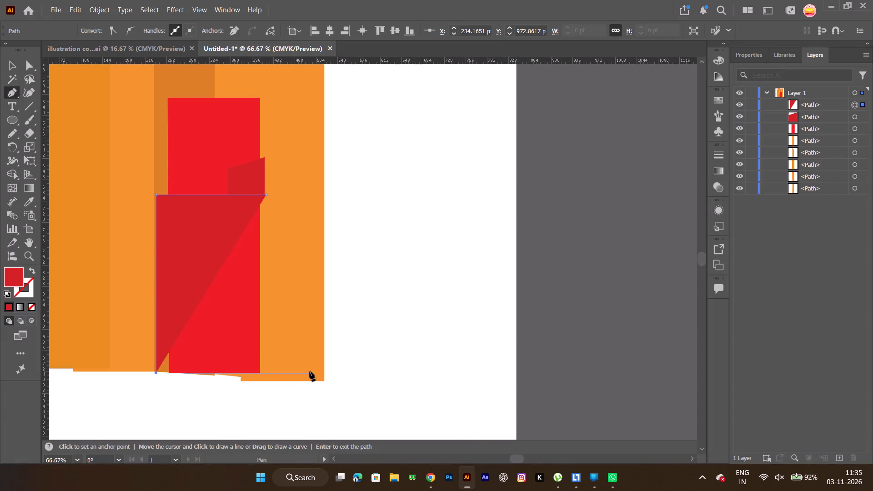
{"action": "left_click", "coordinate": [310, 371], "text": "shift"}
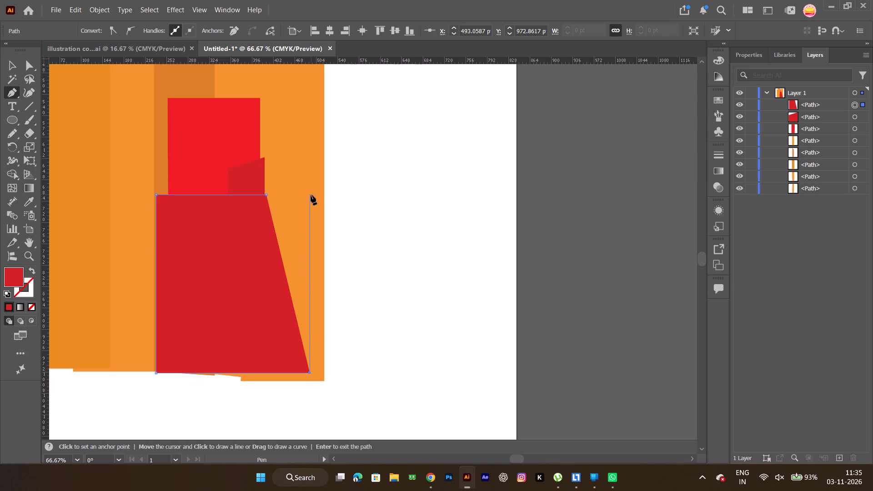
{"action": "key", "text": "alt+Tab"}
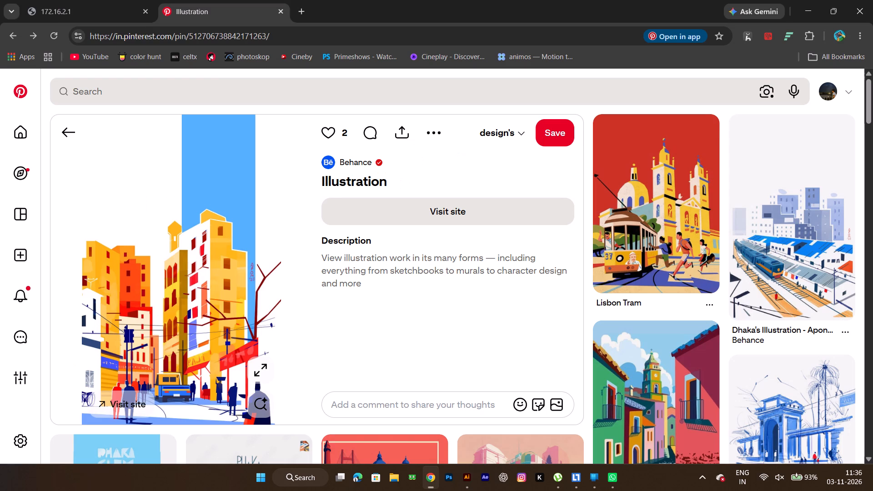
{"action": "key", "text": "alt+Tab"}
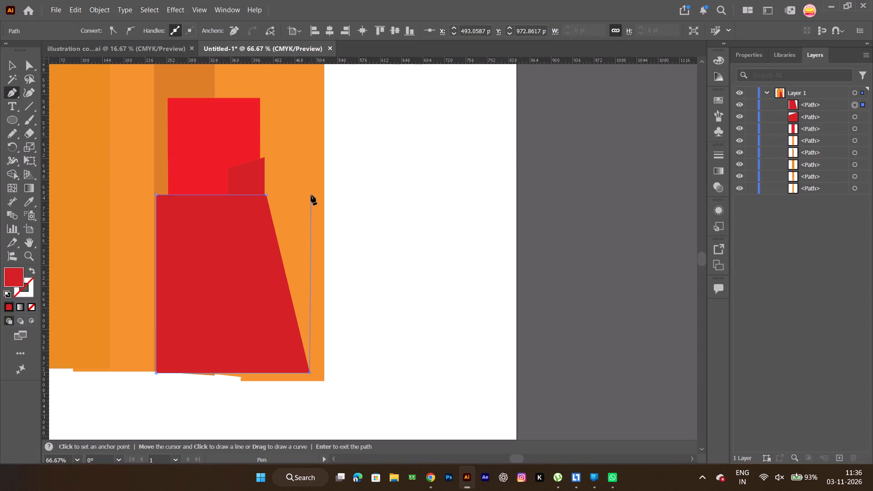
{"action": "key", "text": "alt+Tab"}
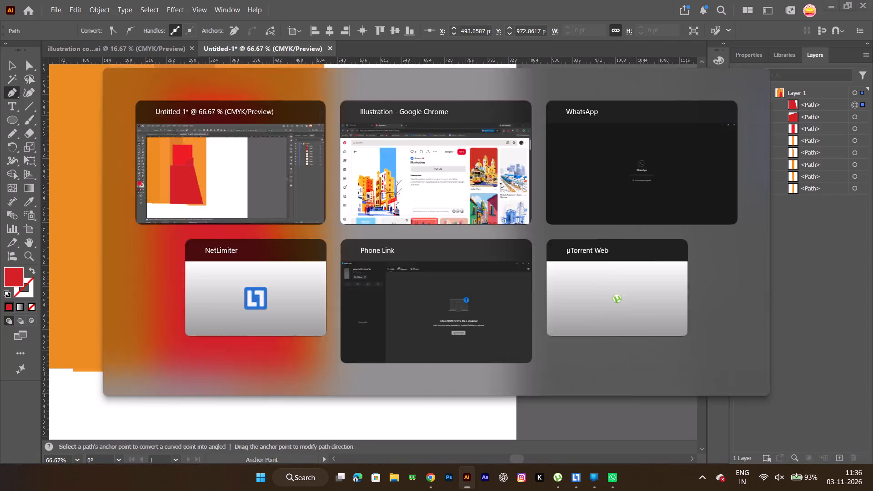
{"action": "key", "text": "alt+Tab"}
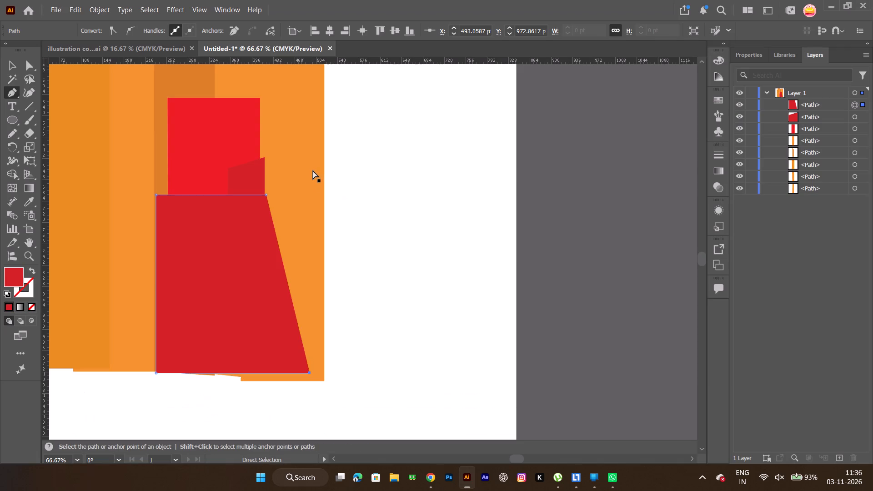
{"action": "scroll", "coordinate": [313, 165], "scroll_direction": "up", "scroll_amount": 3, "text": "ctrl+alt"}
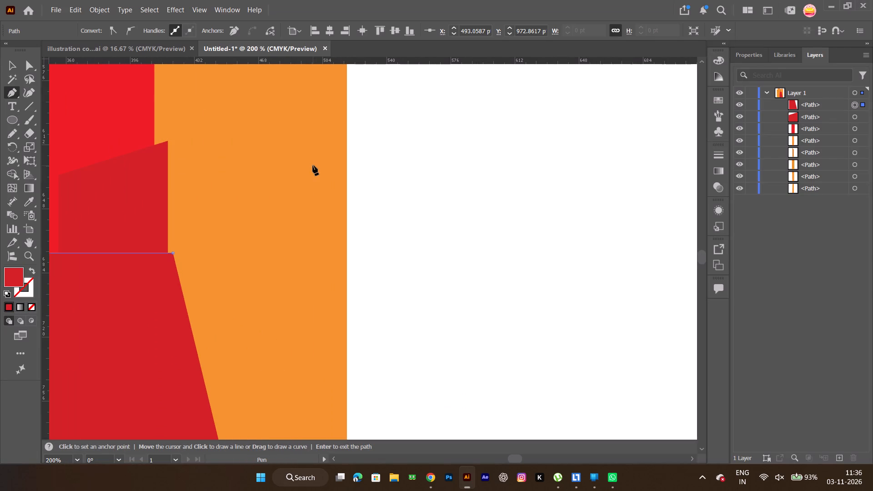
{"action": "left_click", "coordinate": [316, 138]}
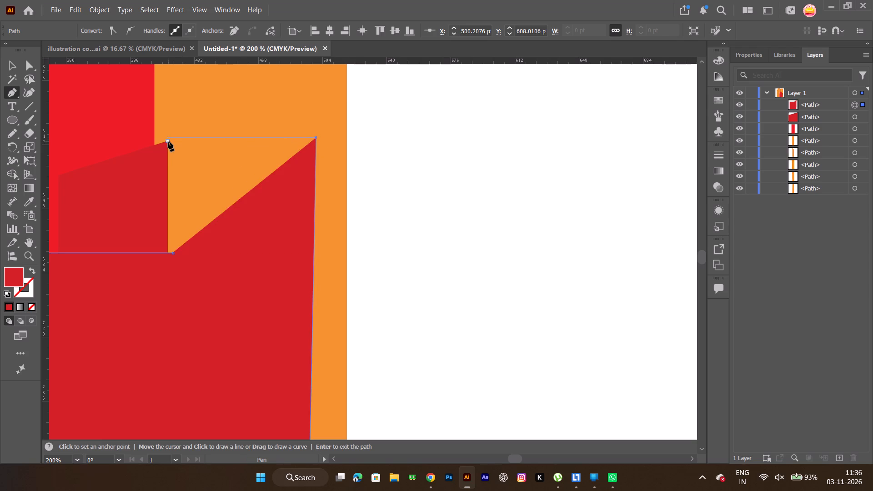
{"action": "left_click", "coordinate": [168, 141], "text": "shift"}
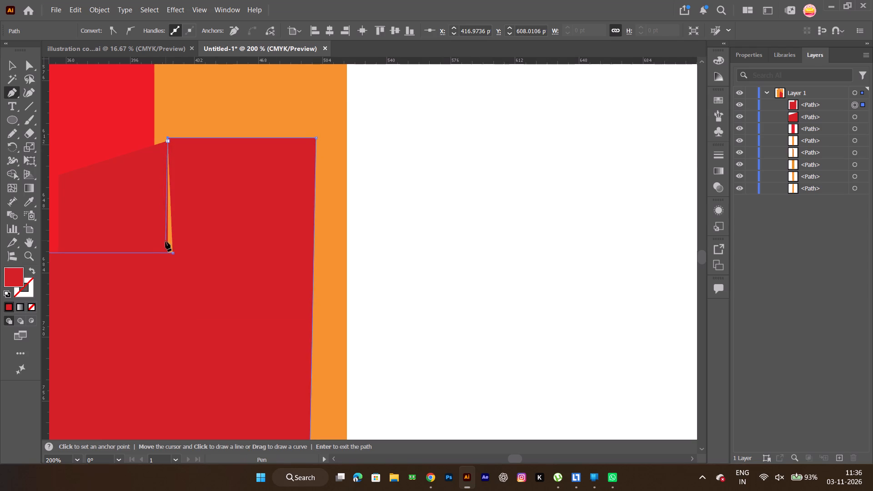
{"action": "left_click", "coordinate": [165, 252]}
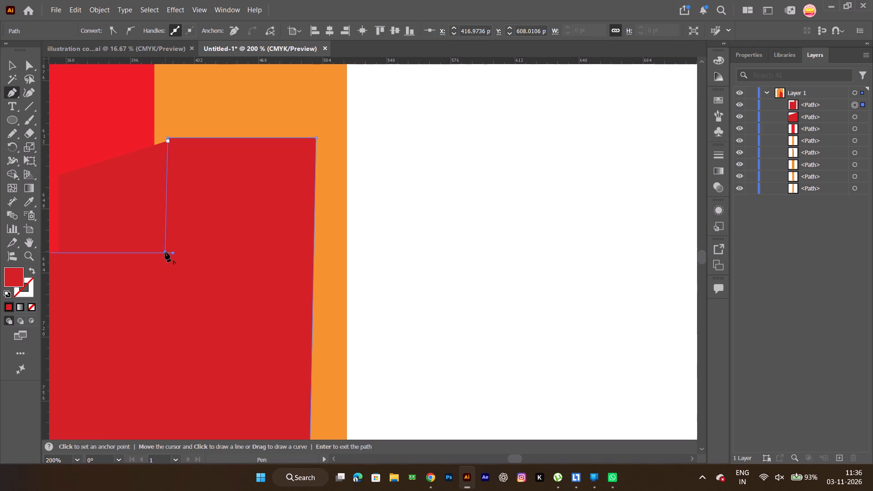
{"action": "left_click", "coordinate": [172, 253]}
Lower both upper corners of the dark red block's raised part so its top edge runs level from the slanted shape's upper corner.
{"action": "left_click", "coordinate": [25, 64]}
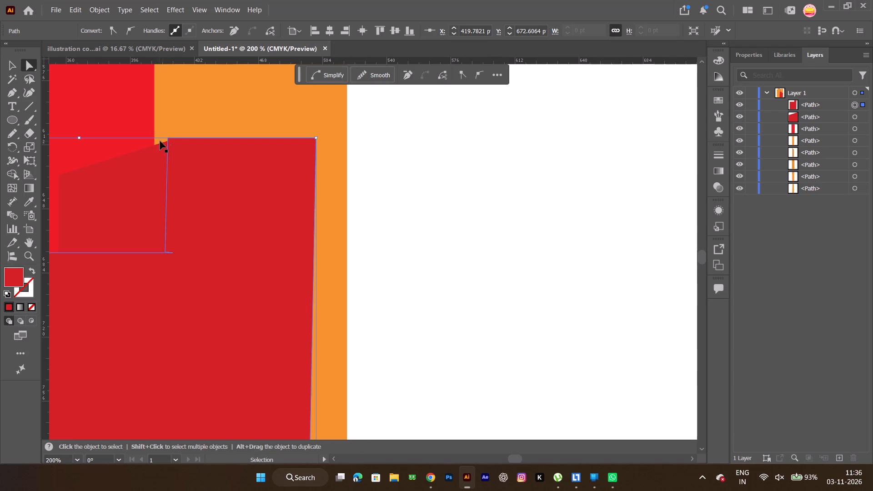
{"action": "scroll", "coordinate": [173, 146], "scroll_direction": "up", "scroll_amount": 5, "text": "ctrl+alt"}
{"action": "left_click", "coordinate": [203, 146]}
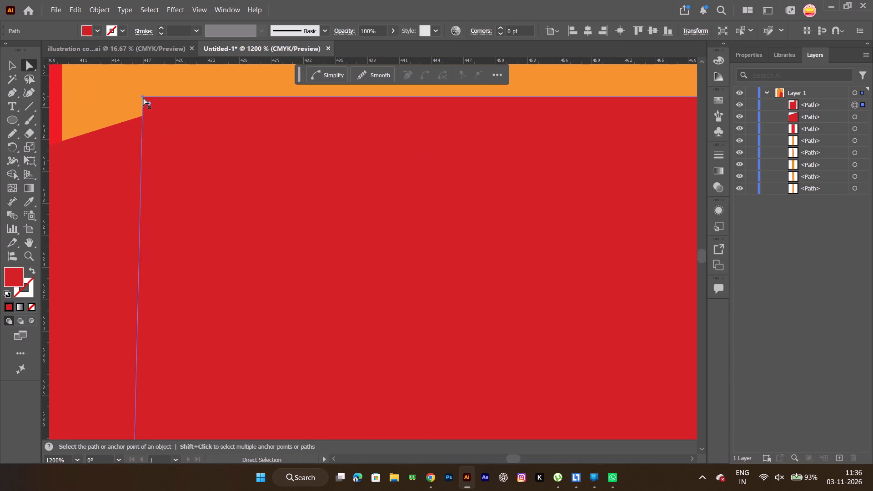
{"action": "left_click", "coordinate": [143, 97]}
{"action": "left_click_drag", "start_coordinate": [143, 97], "coordinate": [142, 114]}
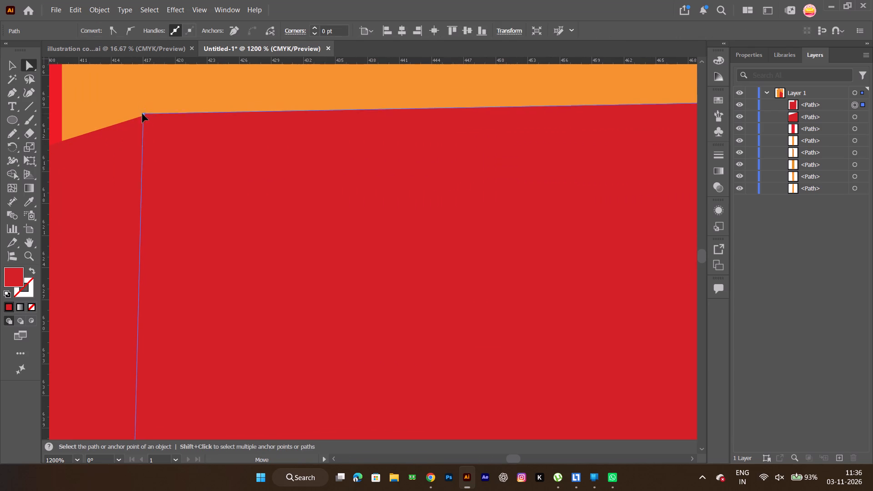
{"action": "left_click_drag", "start_coordinate": [142, 114], "coordinate": [142, 116]}
{"action": "scroll", "coordinate": [281, 159], "scroll_direction": "down", "scroll_amount": 3, "text": "ctrl+alt"}
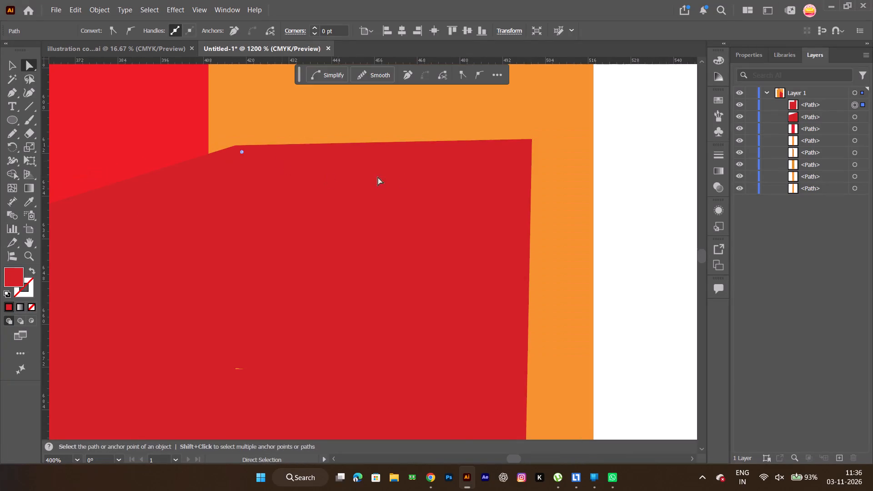
{"action": "key", "text": "space"}
{"action": "left_click_drag", "start_coordinate": [402, 177], "coordinate": [304, 192]}
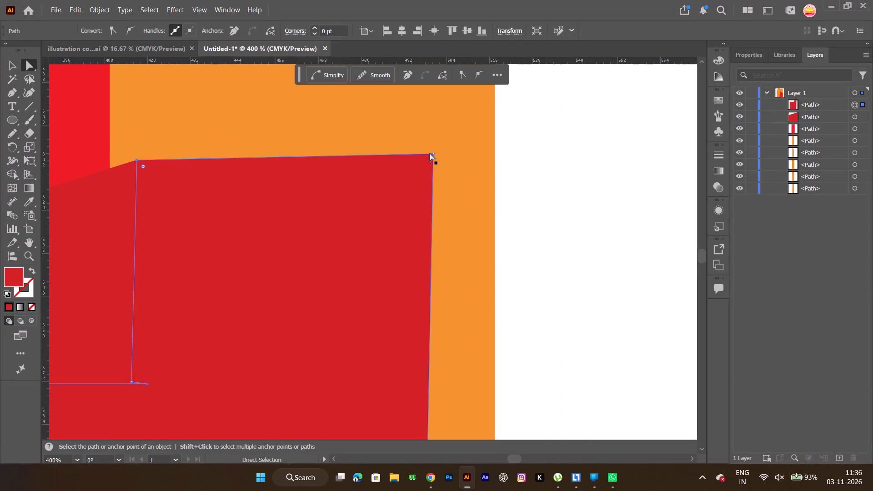
{"action": "left_click", "coordinate": [433, 153]}
{"action": "left_click_drag", "start_coordinate": [433, 153], "coordinate": [432, 162], "text": "shift"}
{"action": "left_click", "coordinate": [433, 154]}
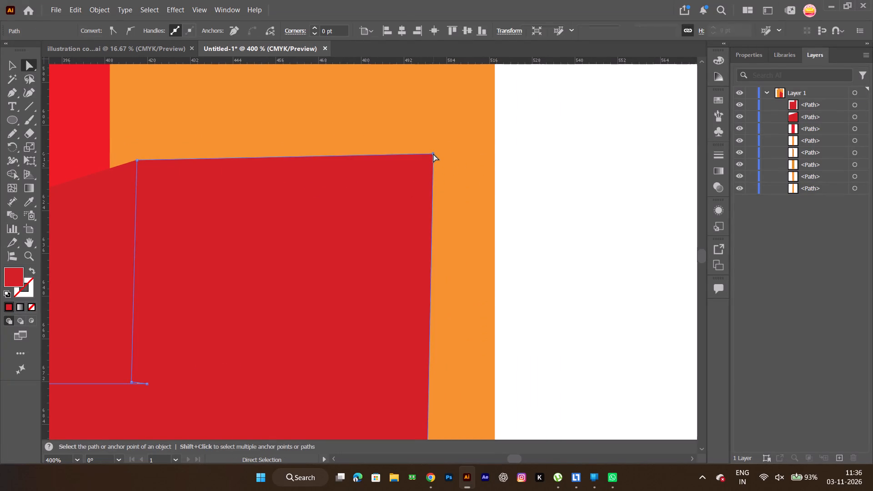
{"action": "left_click_drag", "start_coordinate": [433, 154], "coordinate": [431, 159]}
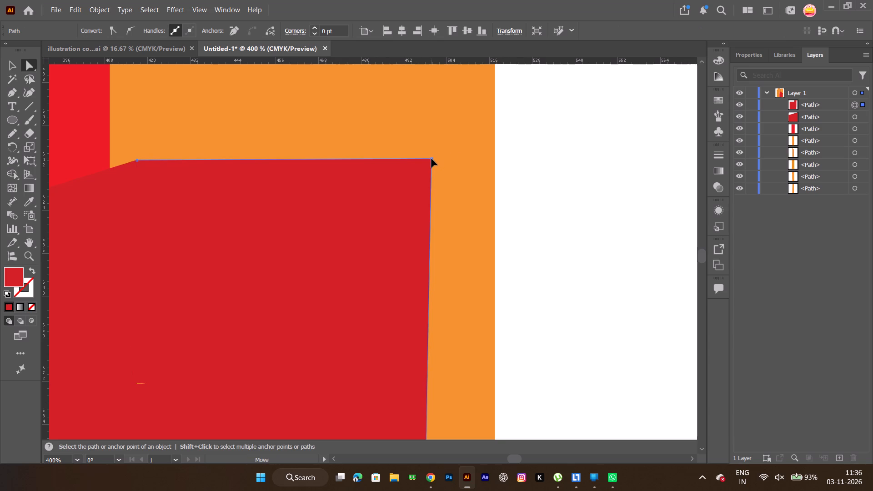
{"action": "left_click_drag", "start_coordinate": [431, 159], "coordinate": [431, 159]}
{"action": "scroll", "coordinate": [369, 218], "scroll_direction": "down", "scroll_amount": 1}
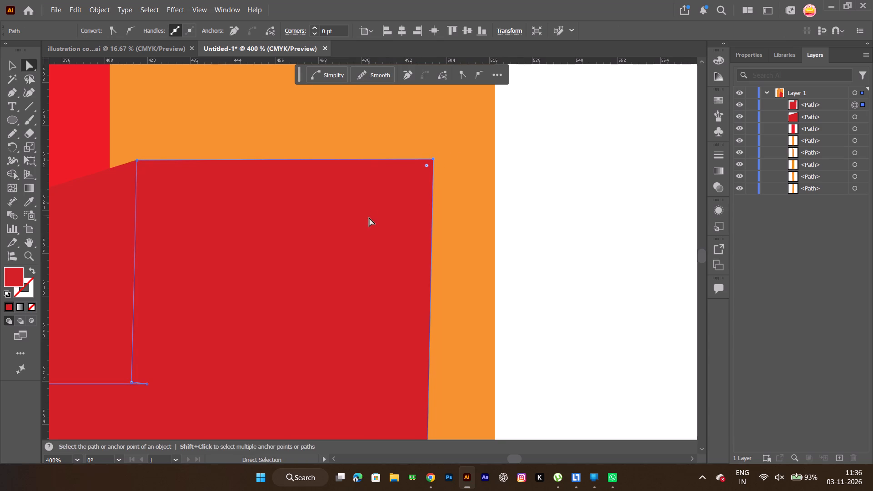
Set the stepped block's fill to the pale pink #ffcfcf.
{"action": "scroll", "coordinate": [369, 219], "scroll_direction": "down", "scroll_amount": 4, "text": "ctrl+alt"}
{"action": "left_click", "coordinate": [365, 232]}
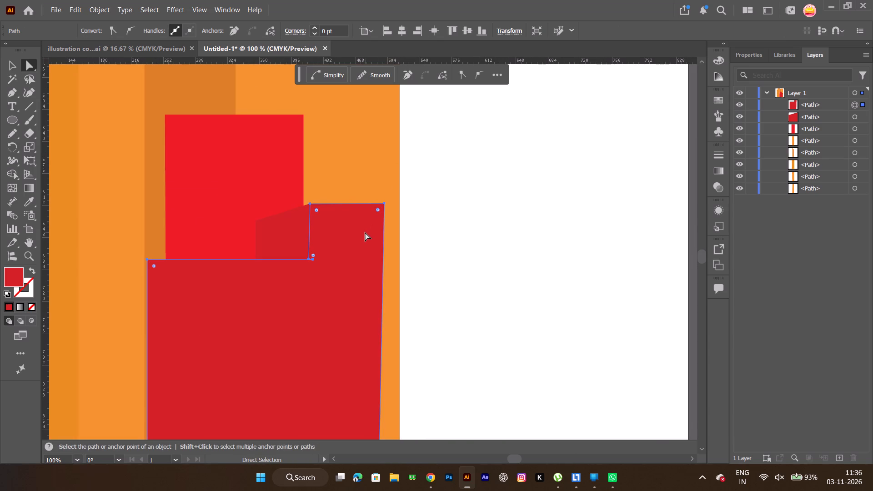
{"action": "left_click", "coordinate": [14, 267]}
{"action": "left_click", "coordinate": [13, 274]}
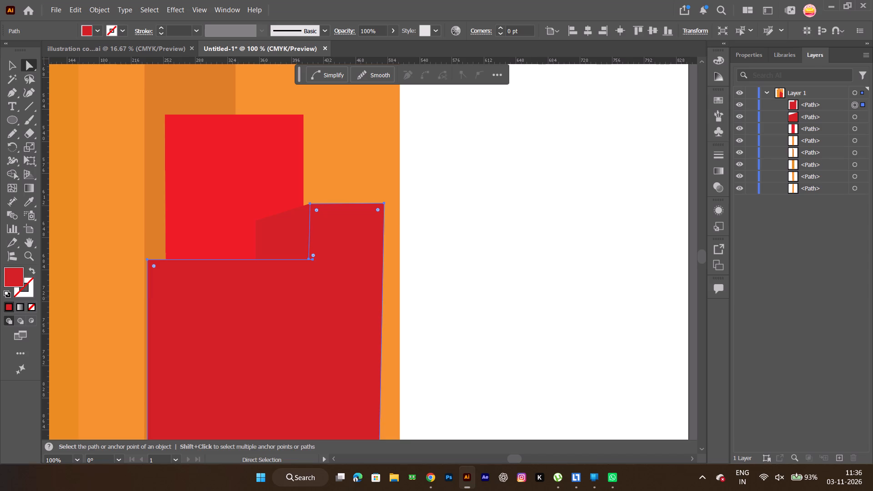
{"action": "left_click", "coordinate": [13, 274]}
{"action": "left_click", "coordinate": [20, 271]}
{"action": "double_click", "coordinate": [20, 271]}
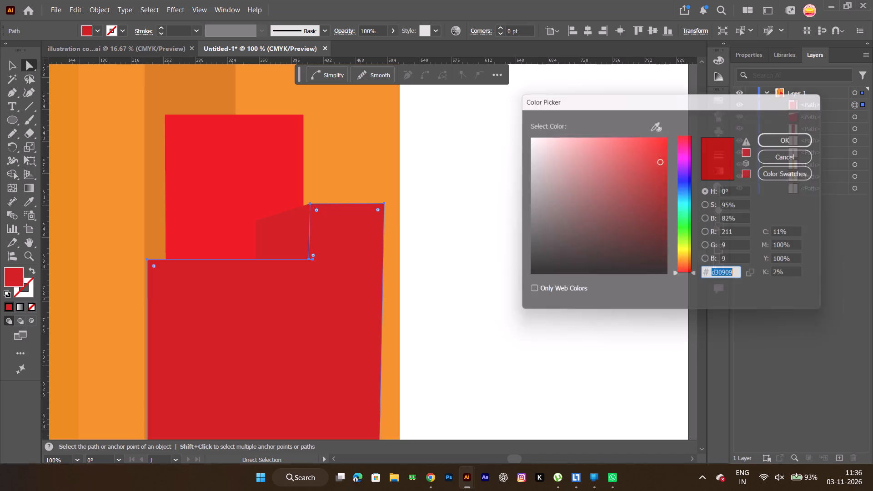
{"action": "left_click_drag", "start_coordinate": [660, 159], "coordinate": [614, 146]}
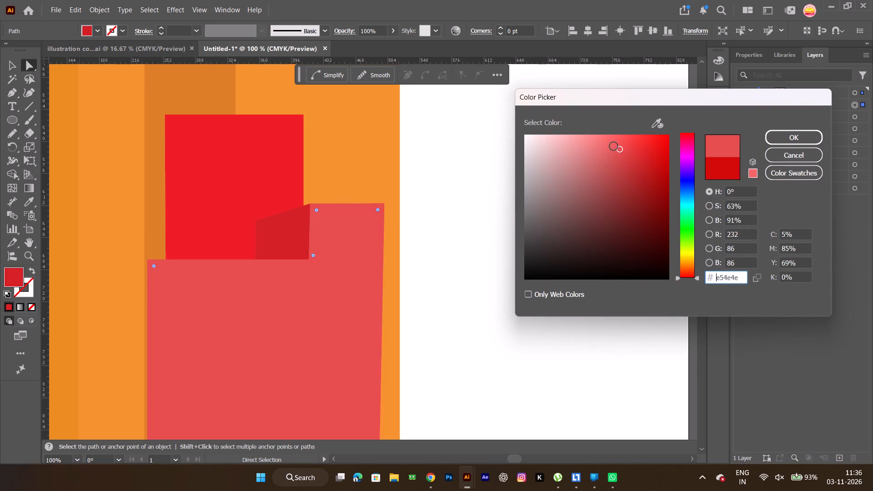
{"action": "left_click_drag", "start_coordinate": [614, 146], "coordinate": [565, 140]}
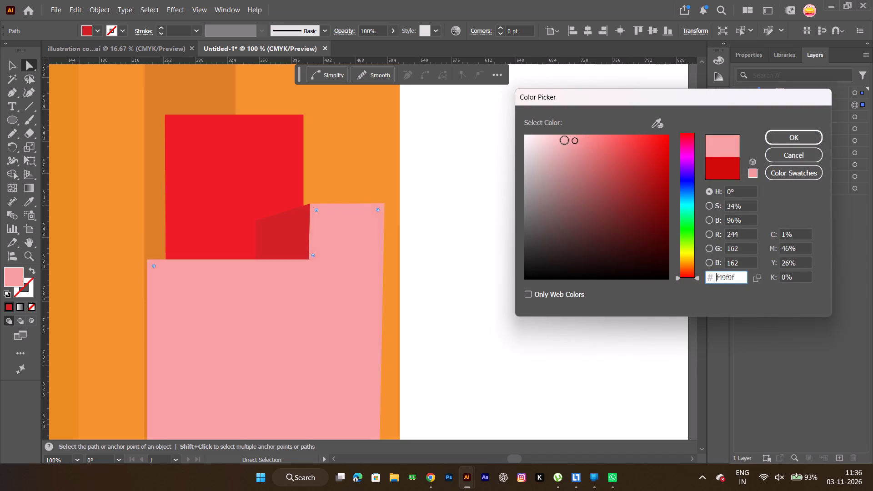
{"action": "left_click_drag", "start_coordinate": [565, 140], "coordinate": [556, 140]}
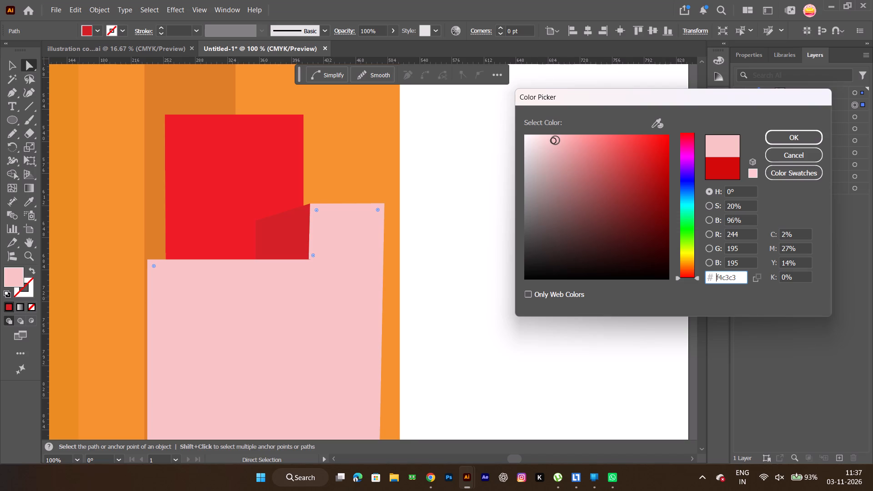
{"action": "left_click_drag", "start_coordinate": [556, 140], "coordinate": [561, 125]}
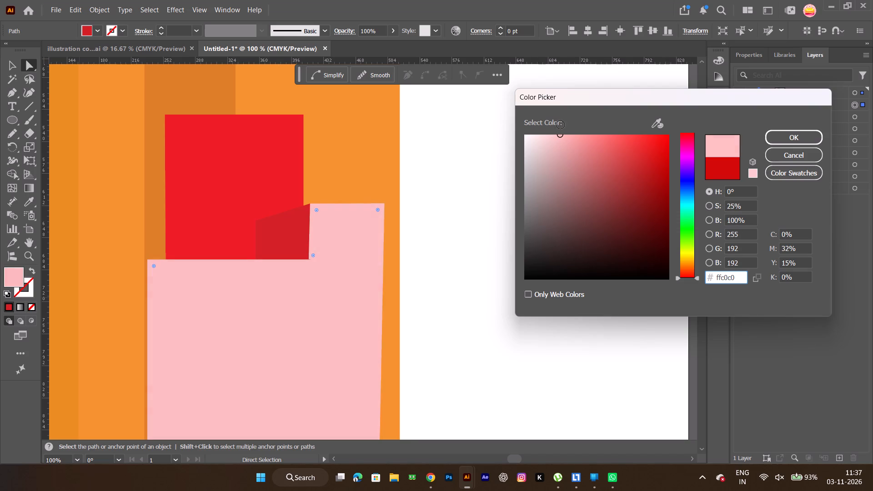
{"action": "left_click_drag", "start_coordinate": [561, 125], "coordinate": [559, 125]}
{"action": "left_click_drag", "start_coordinate": [559, 125], "coordinate": [553, 123]}
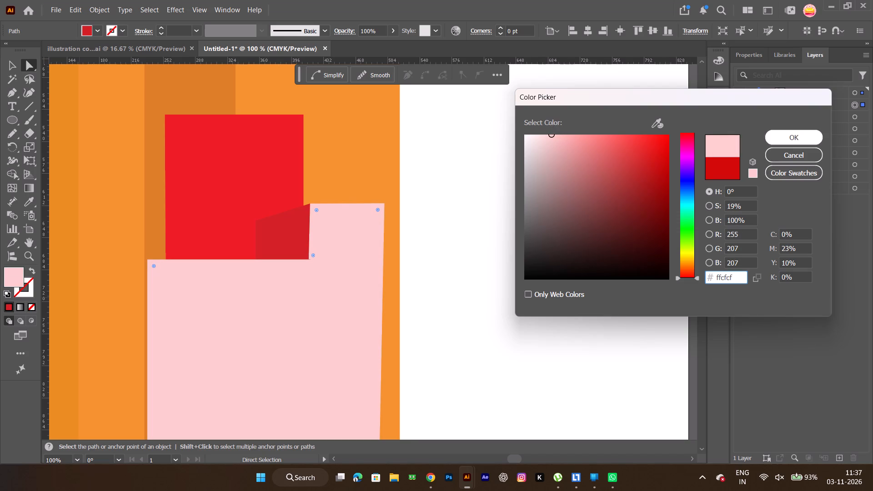
{"action": "left_click", "coordinate": [769, 139]}
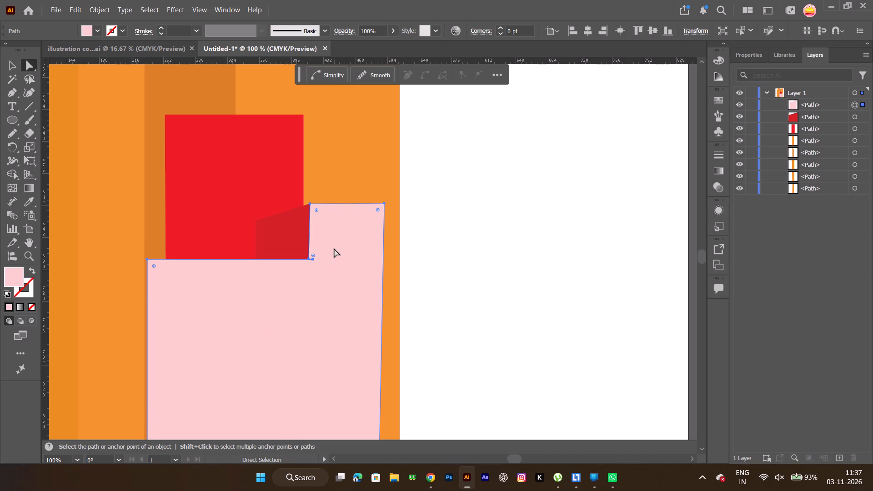
Bring the two anchor points at the pink block's inner step corner together to close the sliver beside the slanted shape's lower corner.
{"action": "scroll", "coordinate": [315, 264], "scroll_direction": "up", "scroll_amount": 8, "text": "ctrl+alt"}
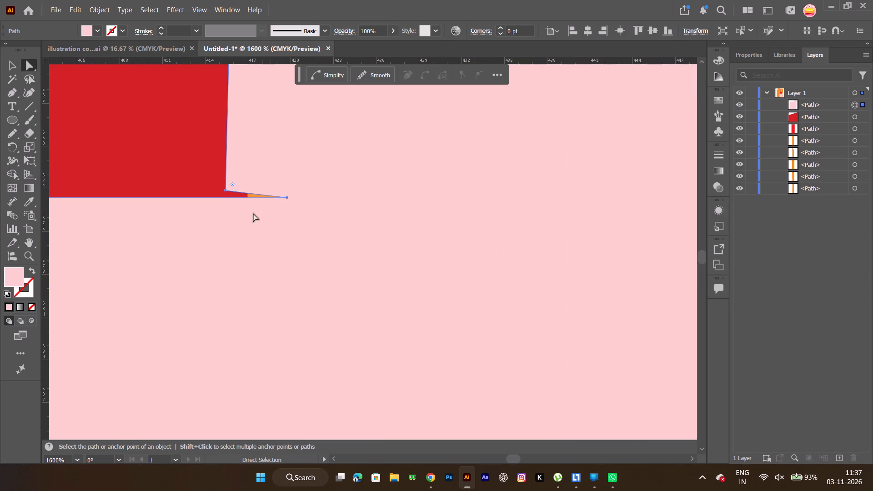
{"action": "left_click", "coordinate": [225, 191]}
{"action": "left_click_drag", "start_coordinate": [225, 191], "coordinate": [225, 198]}
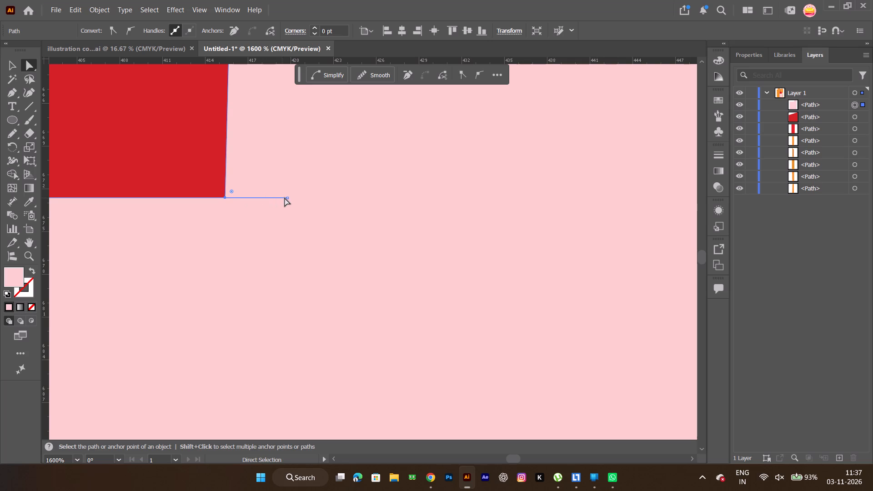
{"action": "left_click", "coordinate": [286, 198]}
{"action": "left_click_drag", "start_coordinate": [287, 198], "coordinate": [255, 207]}
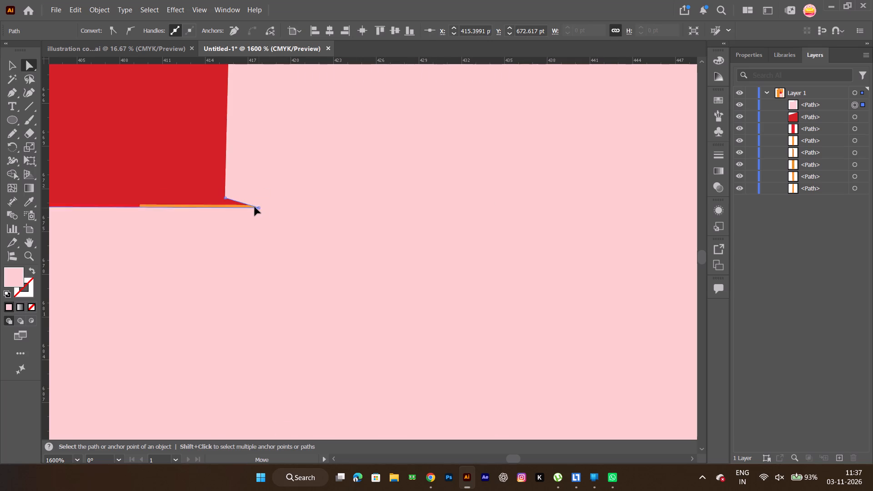
{"action": "left_click_drag", "start_coordinate": [255, 207], "coordinate": [225, 200]}
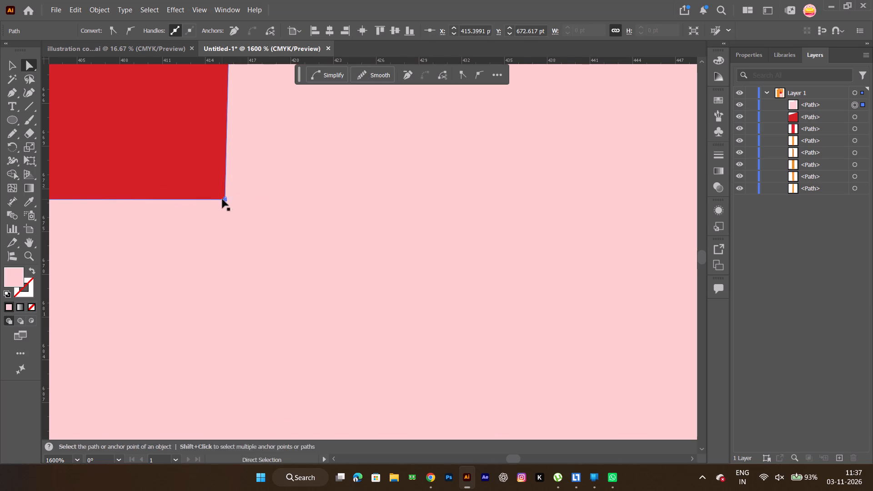
{"action": "scroll", "coordinate": [235, 200], "scroll_direction": "down", "scroll_amount": 10, "text": "ctrl+alt"}
{"action": "key", "text": "space"}
{"action": "key", "text": "space"}
{"action": "key", "text": "space"}
{"action": "key", "text": "space"}
{"action": "left_click_drag", "start_coordinate": [234, 213], "coordinate": [283, 215]}
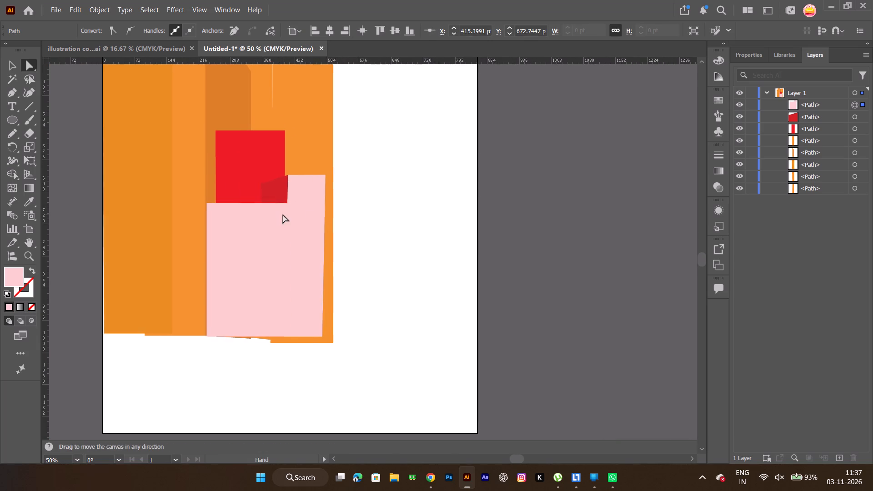
{"action": "left_click", "coordinate": [500, 223]}
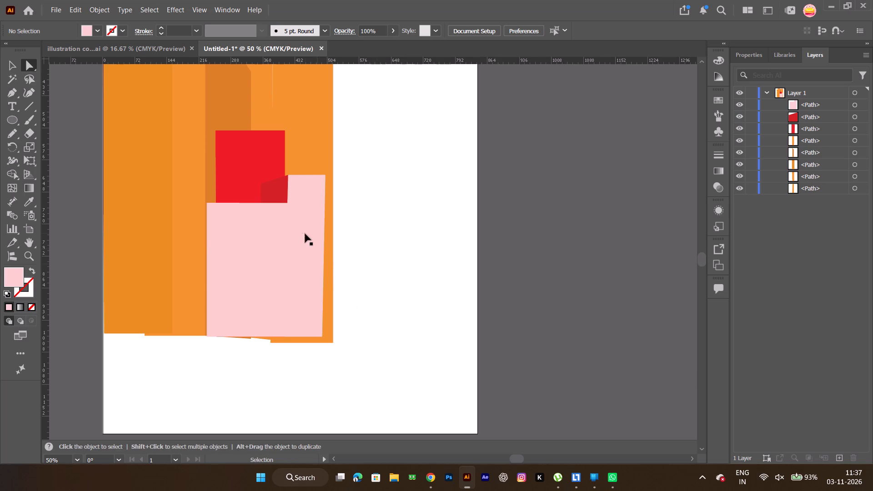
Move the pink block's upper-right corner slightly inward and down, keeping its top edge nearly level.
{"action": "scroll", "coordinate": [306, 201], "scroll_direction": "up", "scroll_amount": 7, "text": "ctrl+alt"}
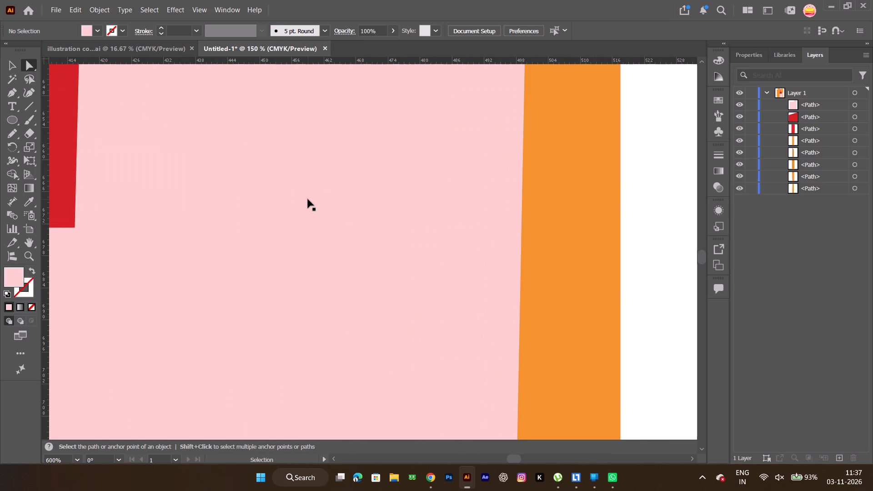
{"action": "key", "text": "space"}
{"action": "key", "text": "space"}
{"action": "key", "text": "space"}
{"action": "key", "text": "space"}
{"action": "key", "text": "space"}
{"action": "key", "text": "space"}
{"action": "key", "text": "space"}
{"action": "key", "text": "space"}
{"action": "key", "text": "space"}
{"action": "key", "text": "space"}
{"action": "key", "text": "space"}
{"action": "key", "text": "space"}
{"action": "key", "text": "space"}
{"action": "key", "text": "space"}
{"action": "key", "text": "space"}
{"action": "key", "text": "space"}
{"action": "key", "text": "space"}
{"action": "key", "text": "space"}
{"action": "key", "text": "space"}
{"action": "key", "text": "space"}
{"action": "left_click_drag", "start_coordinate": [324, 191], "coordinate": [338, 380]}
{"action": "left_click_drag", "start_coordinate": [390, 218], "coordinate": [389, 266]}
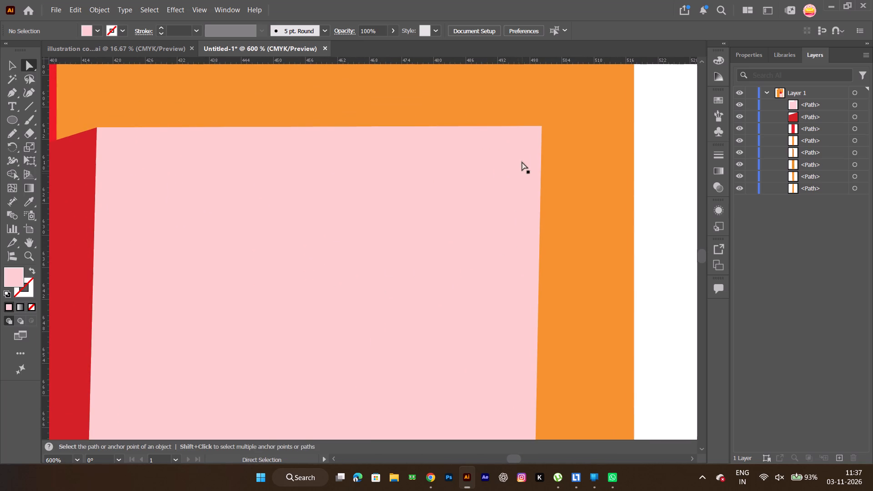
{"action": "left_click", "coordinate": [535, 132]}
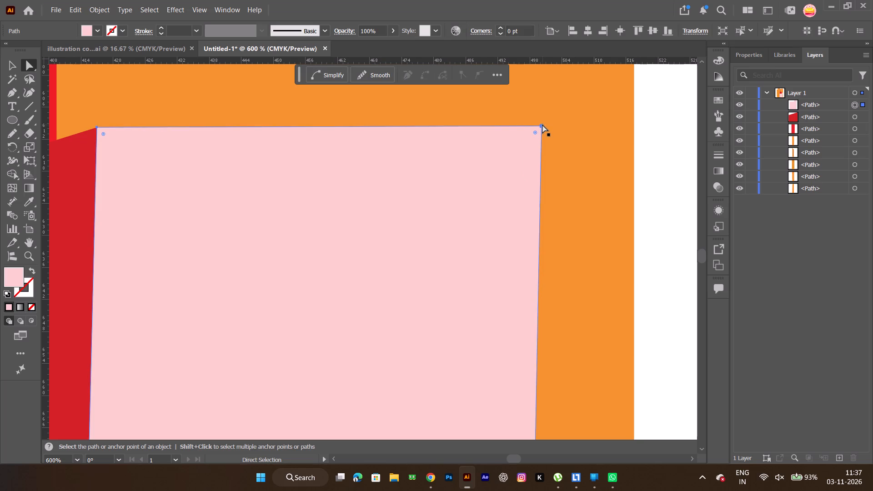
{"action": "left_click", "coordinate": [541, 126]}
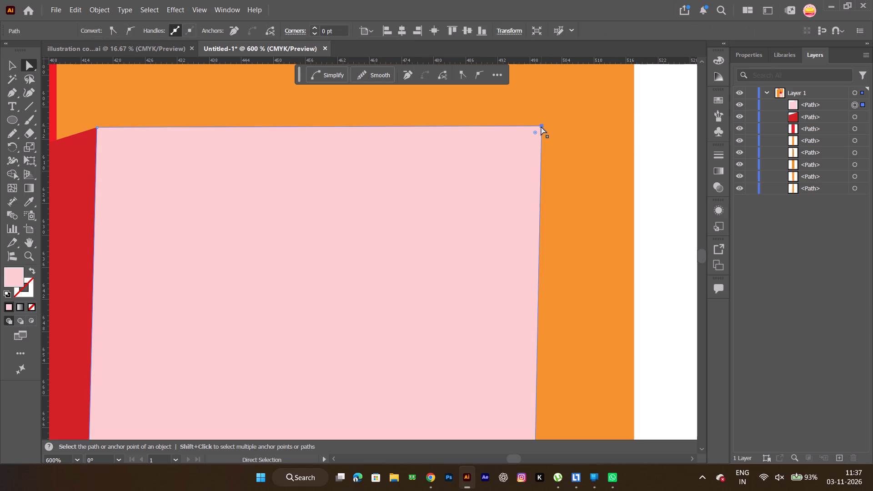
{"action": "left_click_drag", "start_coordinate": [541, 126], "coordinate": [541, 131]}
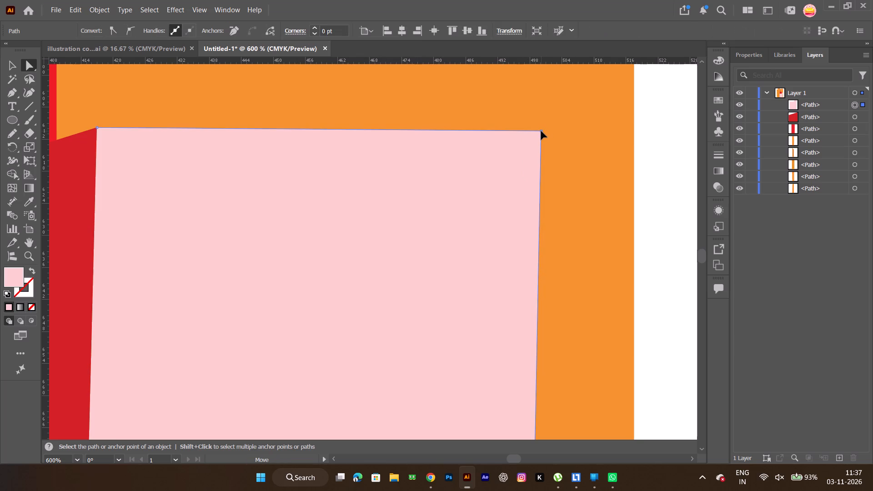
{"action": "left_click_drag", "start_coordinate": [541, 131], "coordinate": [532, 130]}
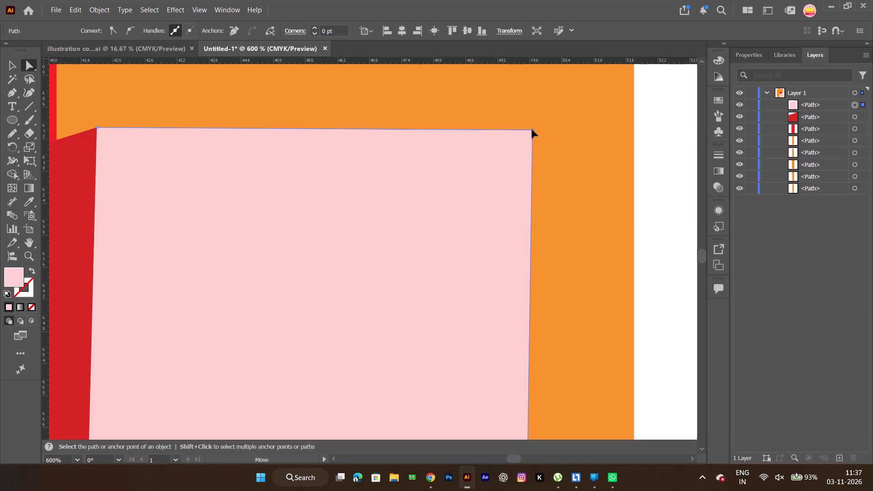
{"action": "left_click_drag", "start_coordinate": [532, 130], "coordinate": [532, 129]}
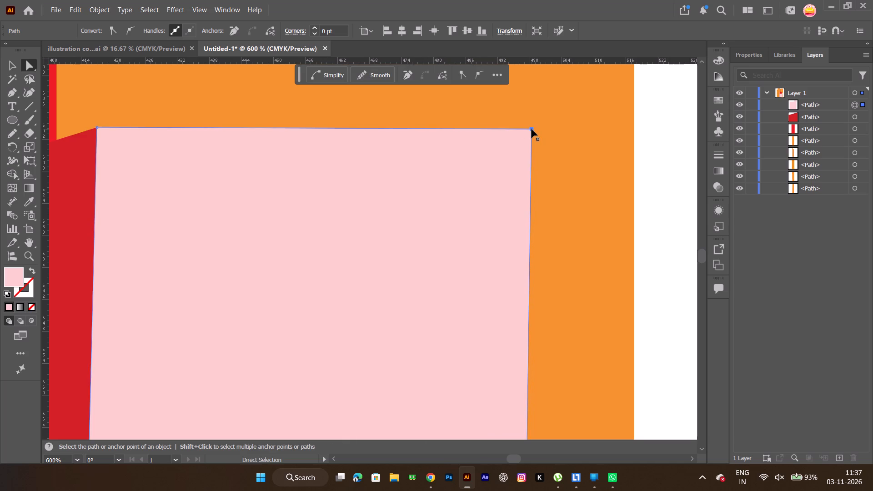
Shift the pink block's lower-right corner outward to make its right edge vertical, and deselect the block.
{"action": "scroll", "coordinate": [532, 129], "scroll_direction": "down", "scroll_amount": 6, "text": "ctrl+alt"}
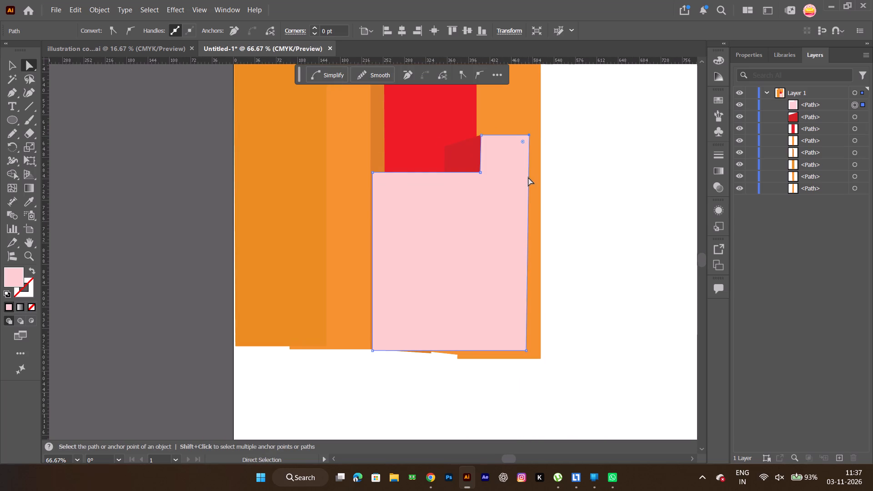
{"action": "left_click", "coordinate": [527, 351]}
{"action": "left_click", "coordinate": [527, 351]}
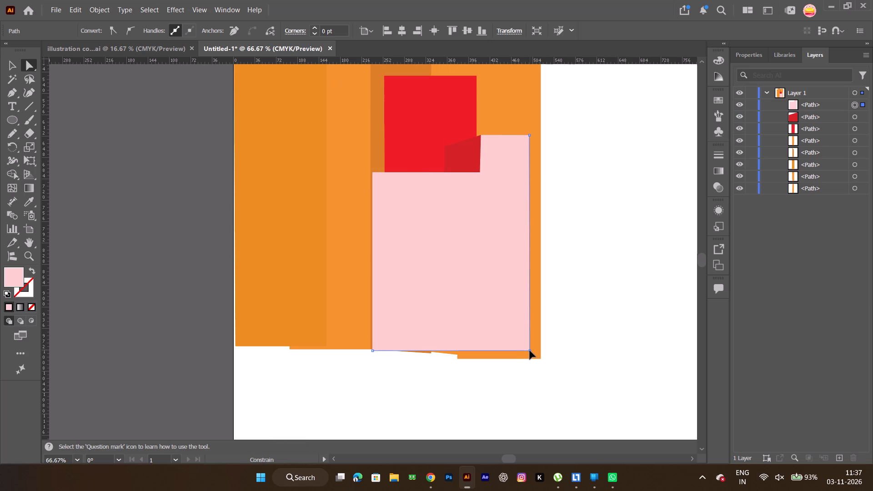
{"action": "left_click", "coordinate": [615, 295]}
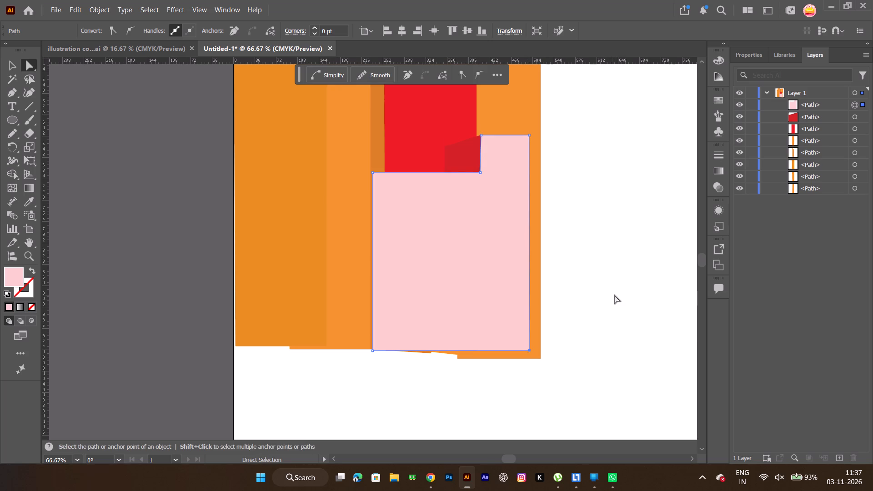
{"action": "scroll", "coordinate": [519, 293], "scroll_direction": "down", "scroll_amount": 2, "text": "ctrl+alt"}
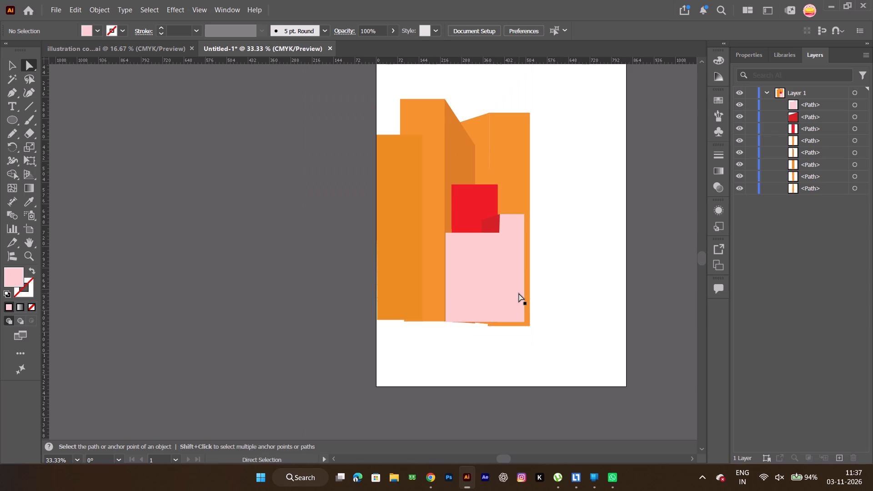
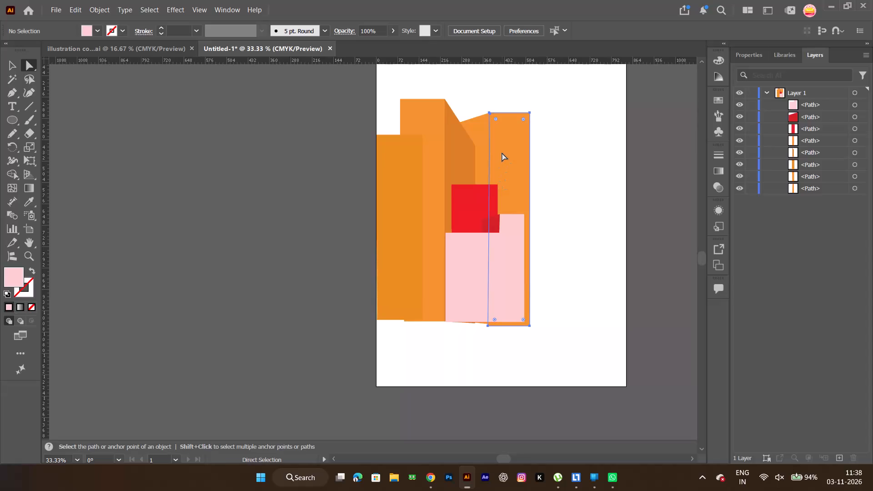
Shift the left edge of the rightmost orange building slightly over the adjoining orange face to cover the white gap between them.
{"action": "scroll", "coordinate": [502, 152], "scroll_direction": "up", "scroll_amount": 3, "text": "ctrl+alt"}
{"action": "key", "text": "space"}
{"action": "left_click_drag", "start_coordinate": [479, 134], "coordinate": [489, 213]}
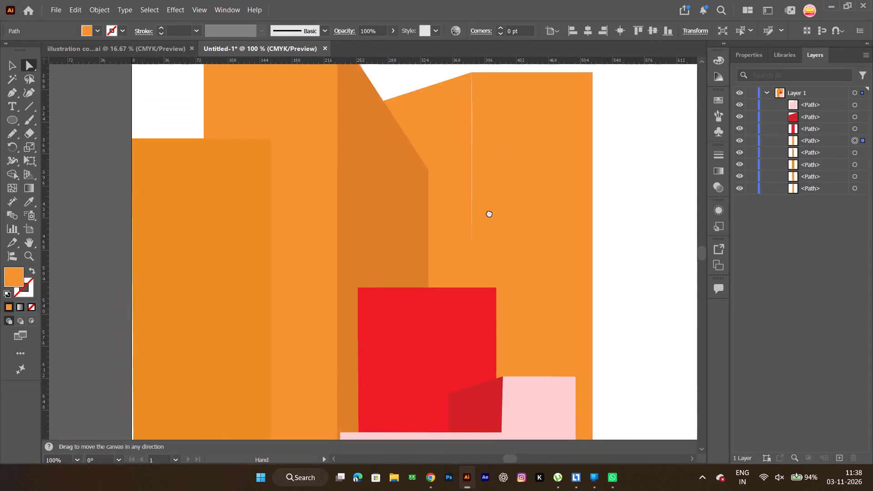
{"action": "left_click_drag", "start_coordinate": [489, 213], "coordinate": [492, 242]}
{"action": "scroll", "coordinate": [494, 191], "scroll_direction": "up", "scroll_amount": 9, "text": "ctrl+alt"}
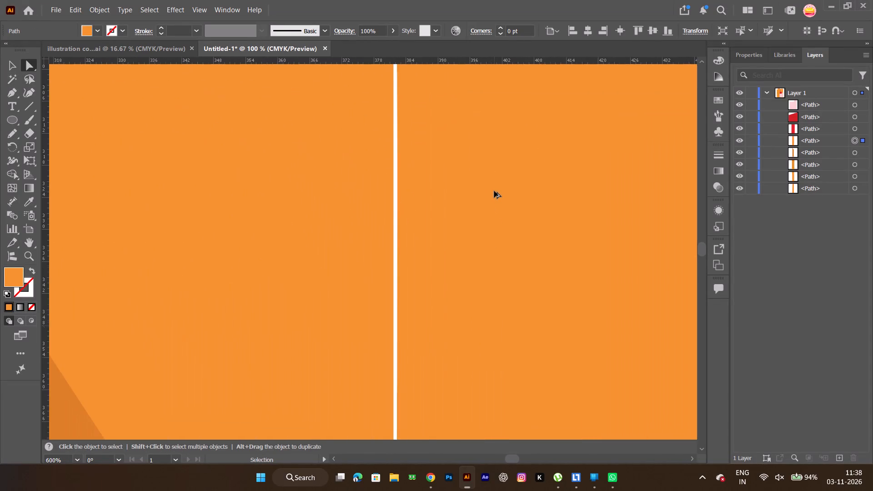
{"action": "key", "text": "space"}
{"action": "key", "text": "space"}
{"action": "key", "text": "space"}
{"action": "key", "text": "space"}
{"action": "key", "text": "space"}
{"action": "key", "text": "space"}
{"action": "key", "text": "space"}
{"action": "key", "text": "space"}
{"action": "key", "text": "space"}
{"action": "key", "text": "space"}
{"action": "key", "text": "space"}
{"action": "key", "text": "space"}
{"action": "key", "text": "space"}
{"action": "key", "text": "space"}
{"action": "key", "text": "space"}
{"action": "key", "text": "space"}
{"action": "key", "text": "space"}
{"action": "key", "text": "space"}
{"action": "key", "text": "space"}
{"action": "key", "text": "space"}
{"action": "left_click_drag", "start_coordinate": [469, 183], "coordinate": [584, 422]}
{"action": "left_click_drag", "start_coordinate": [377, 205], "coordinate": [484, 387]}
{"action": "left_click_drag", "start_coordinate": [414, 220], "coordinate": [414, 230]}
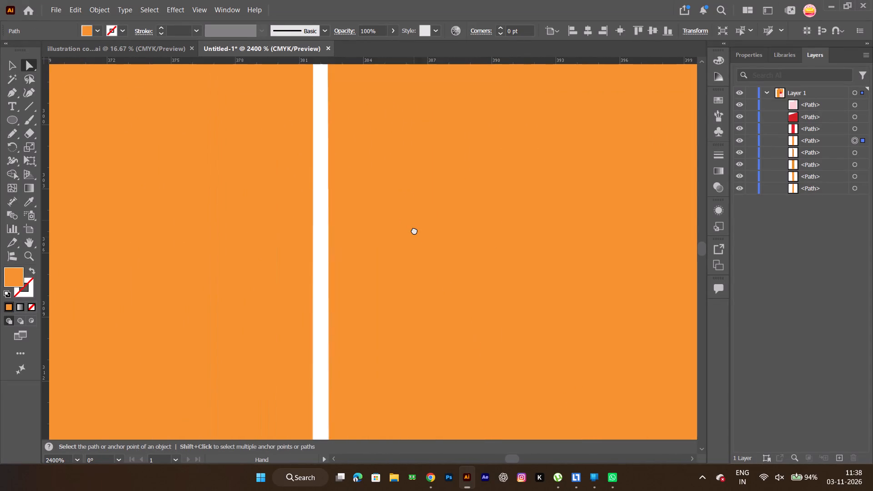
{"action": "left_click_drag", "start_coordinate": [414, 230], "coordinate": [461, 384]}
{"action": "left_click_drag", "start_coordinate": [432, 236], "coordinate": [441, 356]}
{"action": "scroll", "coordinate": [429, 317], "scroll_direction": "down", "scroll_amount": 2, "text": "ctrl+alt"}
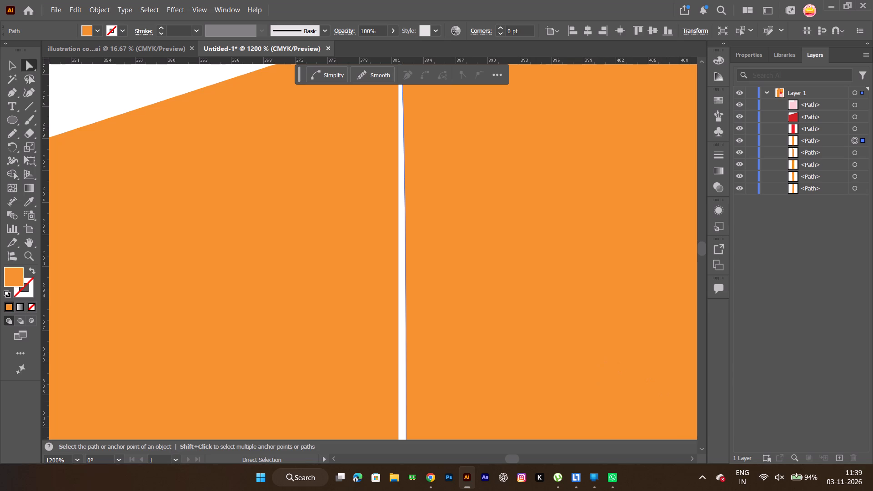
{"action": "key", "text": "space"}
{"action": "key", "text": "space"}
{"action": "key", "text": "space"}
{"action": "key", "text": "space"}
{"action": "key", "text": "space"}
{"action": "key", "text": "space"}
{"action": "key", "text": "space"}
{"action": "key", "text": "space"}
{"action": "key", "text": "space"}
{"action": "key", "text": "space"}
{"action": "key", "text": "space"}
{"action": "key", "text": "space"}
{"action": "key", "text": "space"}
{"action": "key", "text": "space"}
{"action": "key", "text": "space"}
{"action": "left_click_drag", "start_coordinate": [410, 208], "coordinate": [445, 402]}
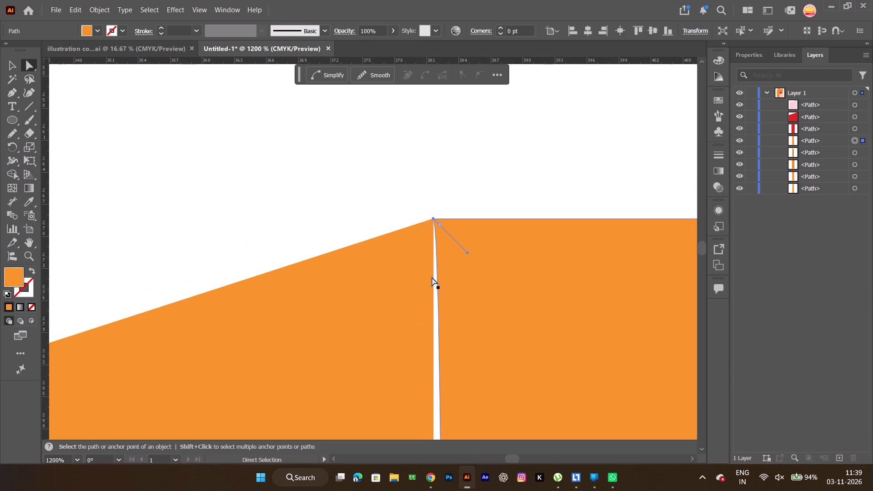
{"action": "scroll", "coordinate": [444, 285], "scroll_direction": "down", "scroll_amount": 20}
{"action": "scroll", "coordinate": [444, 285], "scroll_direction": "down", "scroll_amount": 9}
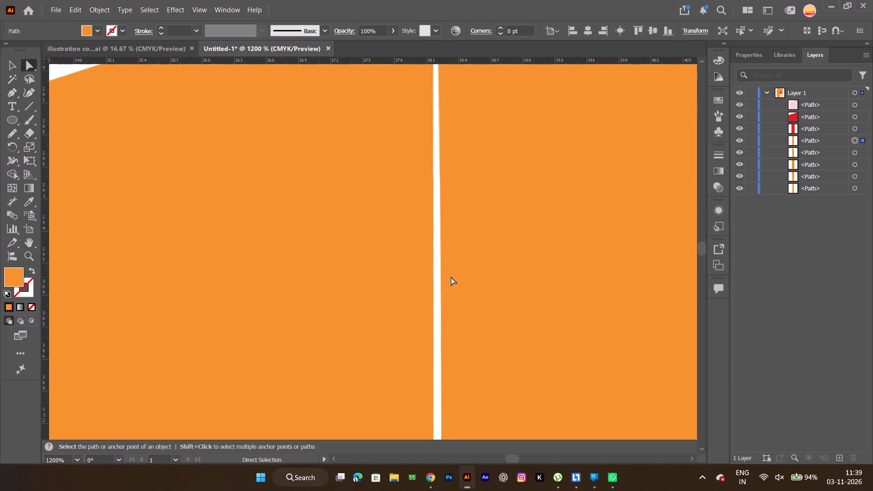
{"action": "scroll", "coordinate": [451, 277], "scroll_direction": "down", "scroll_amount": 20}
{"action": "scroll", "coordinate": [451, 277], "scroll_direction": "down", "scroll_amount": 20}
{"action": "scroll", "coordinate": [451, 277], "scroll_direction": "down", "scroll_amount": 14}
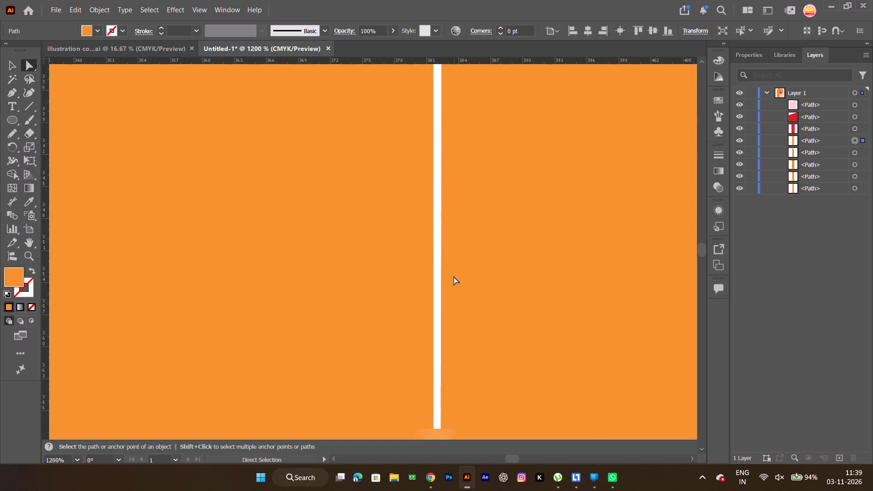
{"action": "scroll", "coordinate": [454, 276], "scroll_direction": "down", "scroll_amount": 20}
{"action": "scroll", "coordinate": [454, 276], "scroll_direction": "down", "scroll_amount": 20}
{"action": "scroll", "coordinate": [454, 276], "scroll_direction": "down", "scroll_amount": 2}
{"action": "scroll", "coordinate": [455, 279], "scroll_direction": "up", "scroll_amount": 1}
{"action": "scroll", "coordinate": [455, 279], "scroll_direction": "down", "scroll_amount": 8}
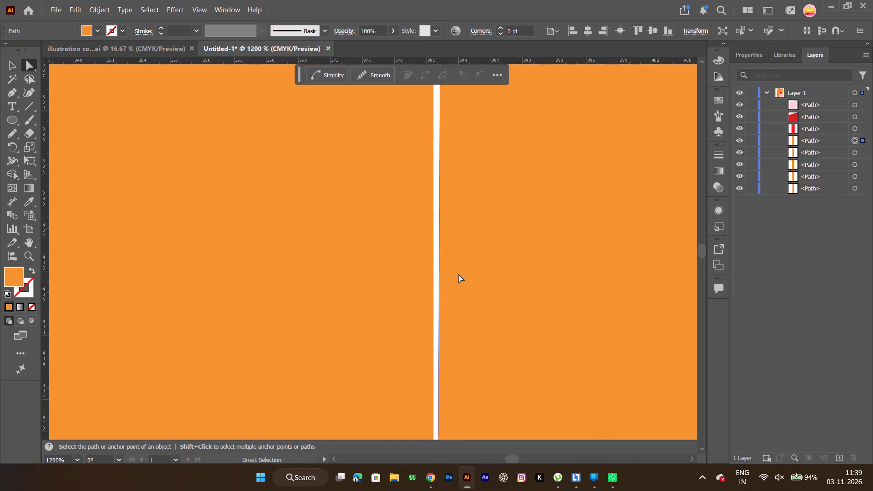
{"action": "scroll", "coordinate": [459, 274], "scroll_direction": "down", "scroll_amount": 20}
{"action": "scroll", "coordinate": [459, 274], "scroll_direction": "down", "scroll_amount": 20}
{"action": "scroll", "coordinate": [459, 274], "scroll_direction": "down", "scroll_amount": 12}
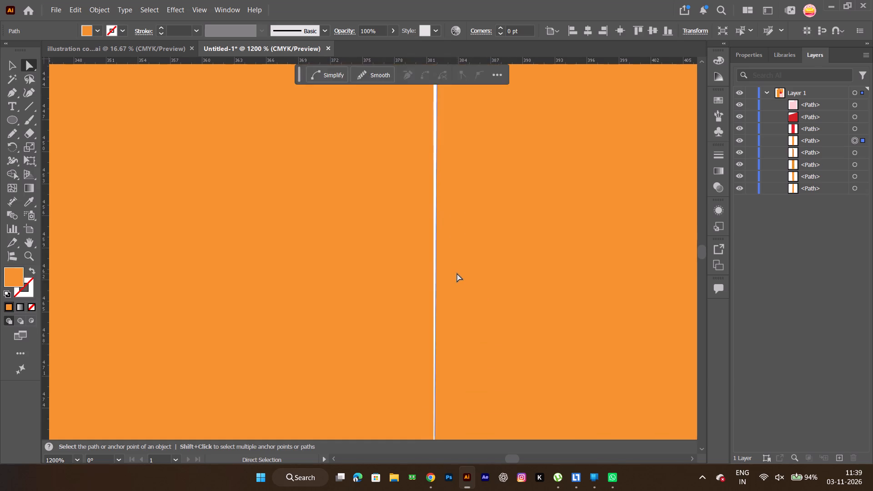
{"action": "scroll", "coordinate": [457, 273], "scroll_direction": "down", "scroll_amount": 3}
{"action": "left_click", "coordinate": [437, 215]}
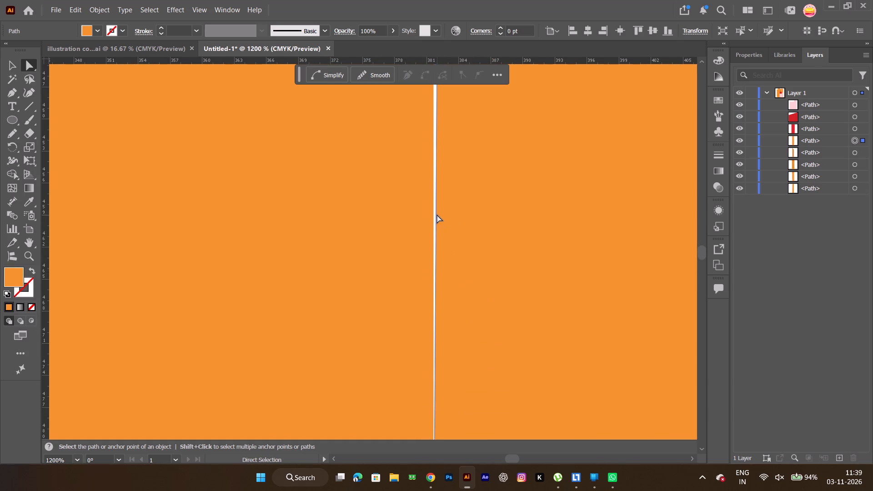
{"action": "left_click_drag", "start_coordinate": [437, 214], "coordinate": [431, 212]}
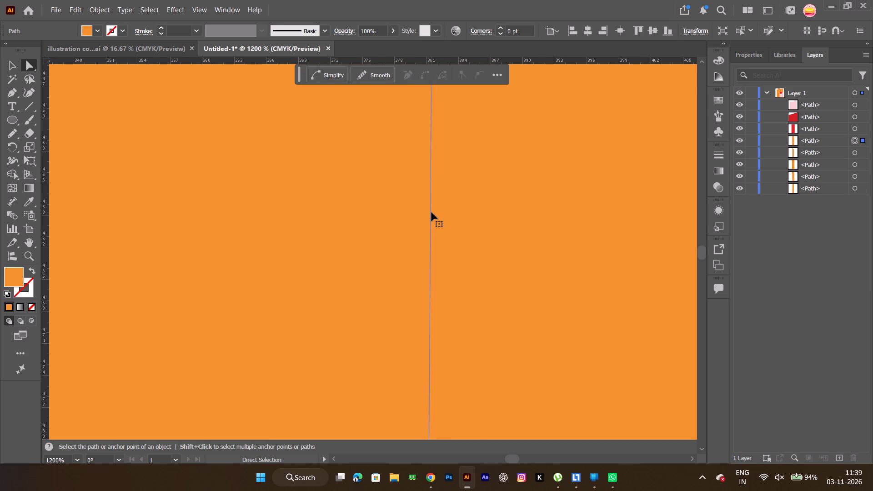
Nudge the upper part of the same building edge further over the adjoining face to close the remaining hairline gap, and deselect it.
{"action": "scroll", "coordinate": [431, 212], "scroll_direction": "down", "scroll_amount": 7, "text": "ctrl+alt"}
{"action": "key", "text": "space"}
{"action": "key", "text": "space"}
{"action": "key", "text": "space"}
{"action": "key", "text": "space"}
{"action": "left_click_drag", "start_coordinate": [464, 159], "coordinate": [465, 309]}
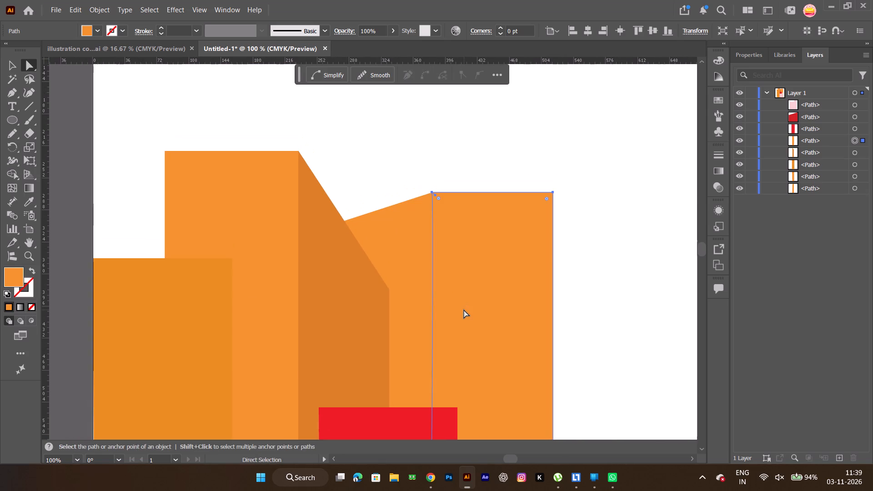
{"action": "scroll", "coordinate": [431, 240], "scroll_direction": "up", "scroll_amount": 6, "text": "ctrl+alt"}
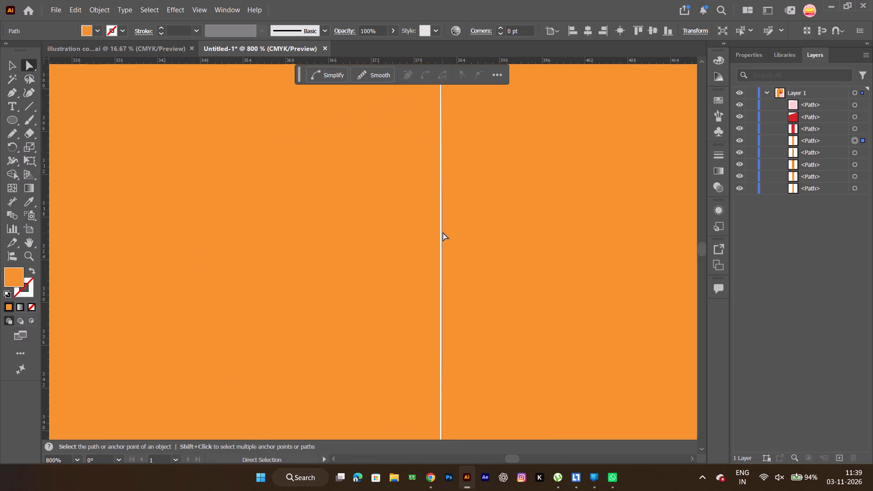
{"action": "left_click", "coordinate": [442, 231]}
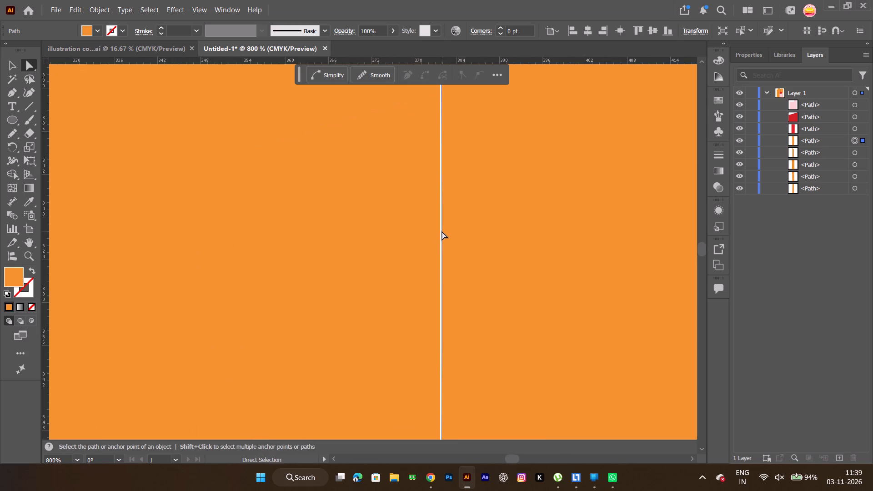
{"action": "left_click", "coordinate": [442, 231]}
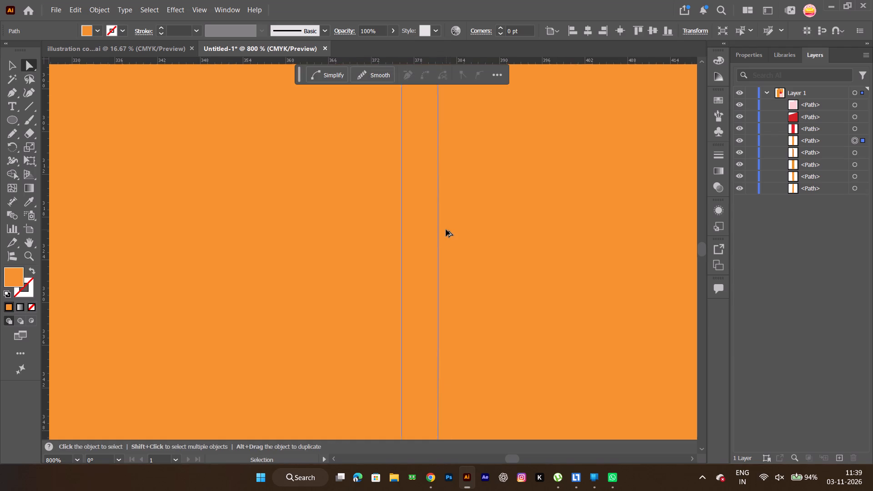
{"action": "scroll", "coordinate": [446, 230], "scroll_direction": "down", "scroll_amount": 6, "text": "ctrl+alt"}
{"action": "left_click", "coordinate": [597, 219]}
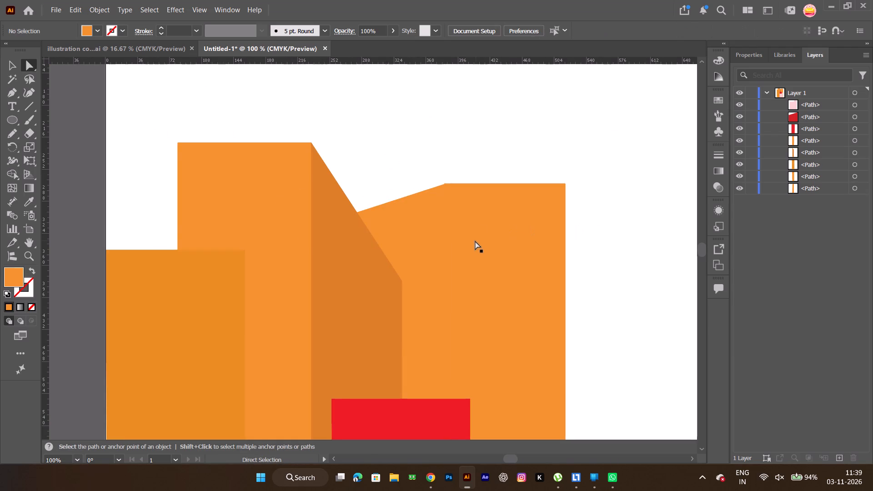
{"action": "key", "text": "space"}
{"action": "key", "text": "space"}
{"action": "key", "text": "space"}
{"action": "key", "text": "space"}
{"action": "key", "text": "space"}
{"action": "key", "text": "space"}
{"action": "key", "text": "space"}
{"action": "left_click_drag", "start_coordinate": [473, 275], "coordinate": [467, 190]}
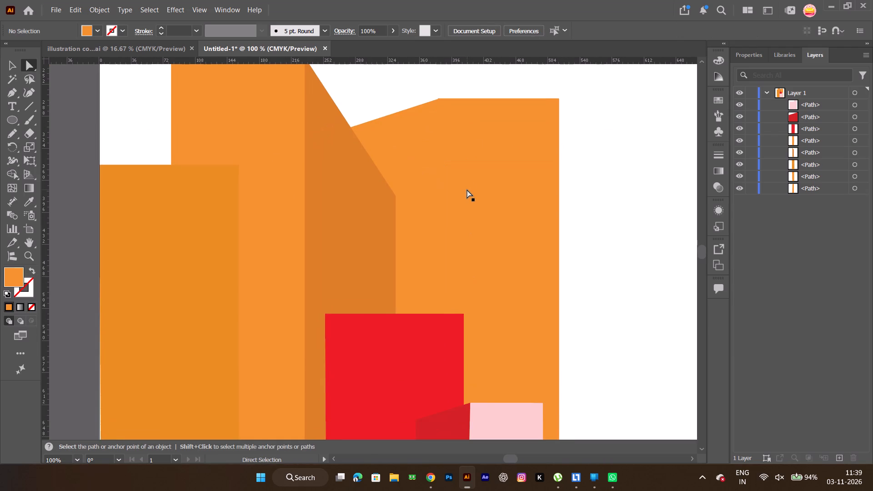
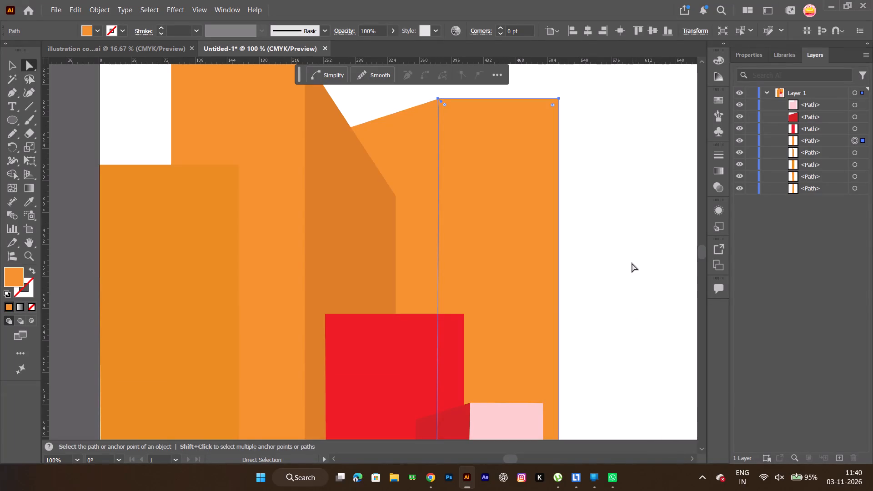
Change the fill of the rightmost orange building to the darker orange #e88023 and deselect it.
{"action": "key", "text": "alt+Tab"}
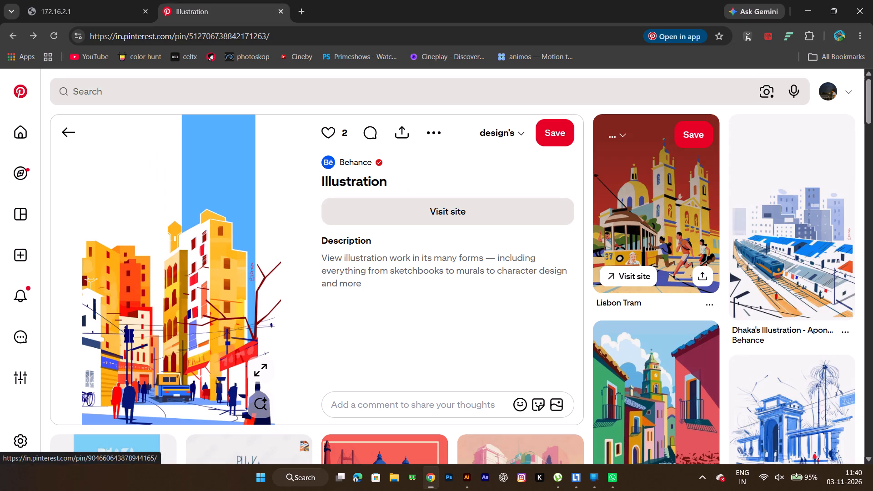
{"action": "key", "text": "alt+Tab"}
{"action": "left_click", "coordinate": [513, 210]}
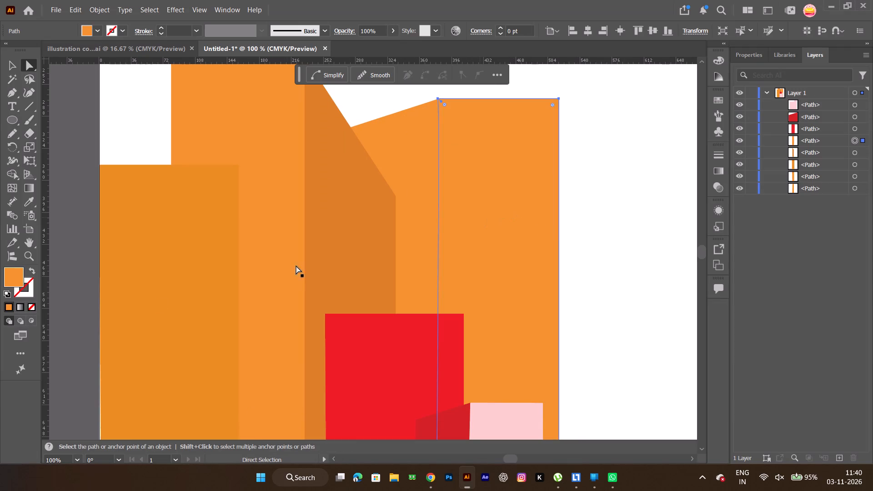
{"action": "left_click", "coordinate": [13, 275]}
{"action": "double_click", "coordinate": [2, 275]}
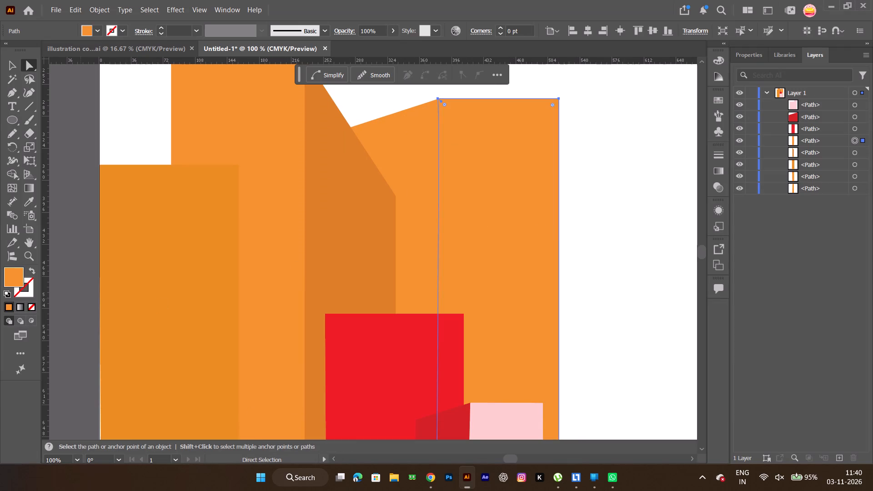
{"action": "double_click", "coordinate": [2, 275]}
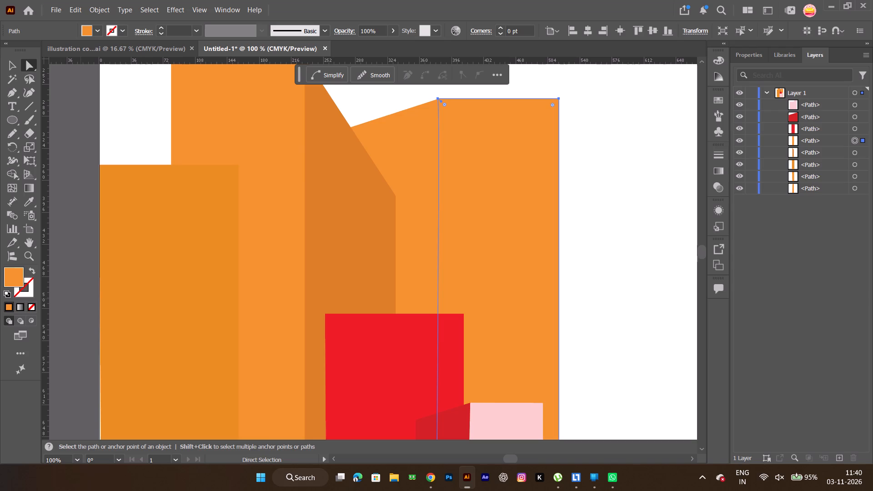
{"action": "double_click", "coordinate": [11, 275]}
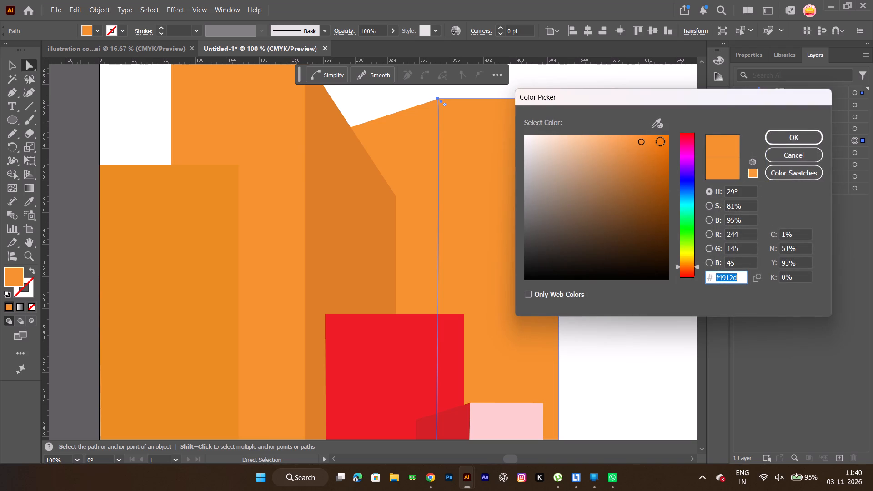
{"action": "left_click", "coordinate": [647, 146]}
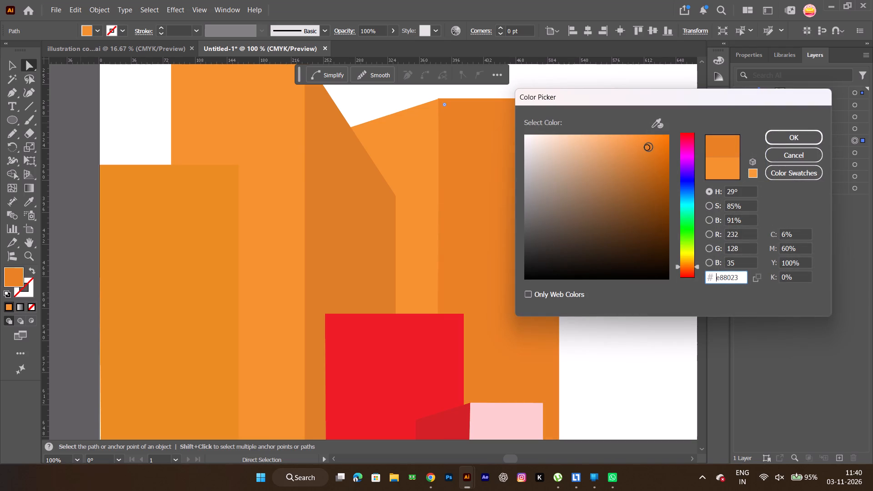
{"action": "left_click", "coordinate": [802, 138]}
{"action": "scroll", "coordinate": [587, 191], "scroll_direction": "down", "scroll_amount": 3, "text": "ctrl+alt"}
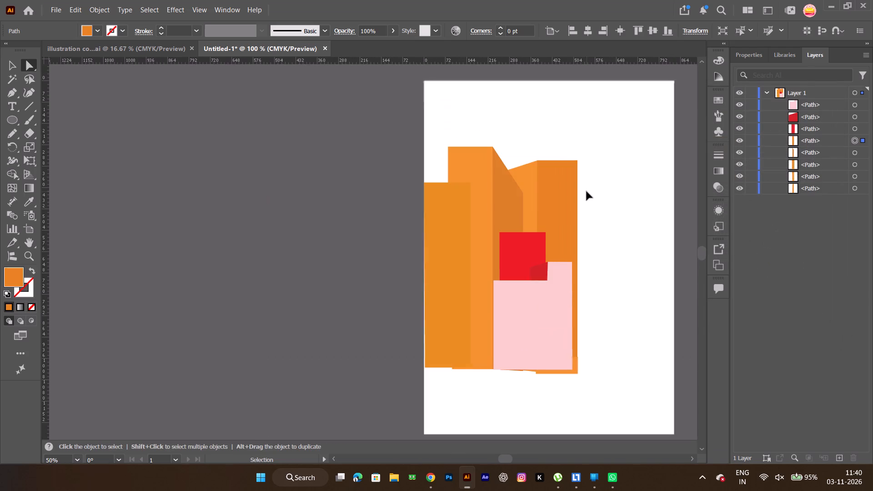
{"action": "left_click", "coordinate": [629, 211]}
Shift all the building shapes together to the left so the front orange block slightly overhangs the artboard's left edge, and deselect them.
{"action": "key", "text": "space"}
{"action": "key", "text": "space"}
{"action": "key", "text": "space"}
{"action": "key", "text": "space"}
{"action": "key", "text": "space"}
{"action": "left_click_drag", "start_coordinate": [583, 291], "coordinate": [515, 271]}
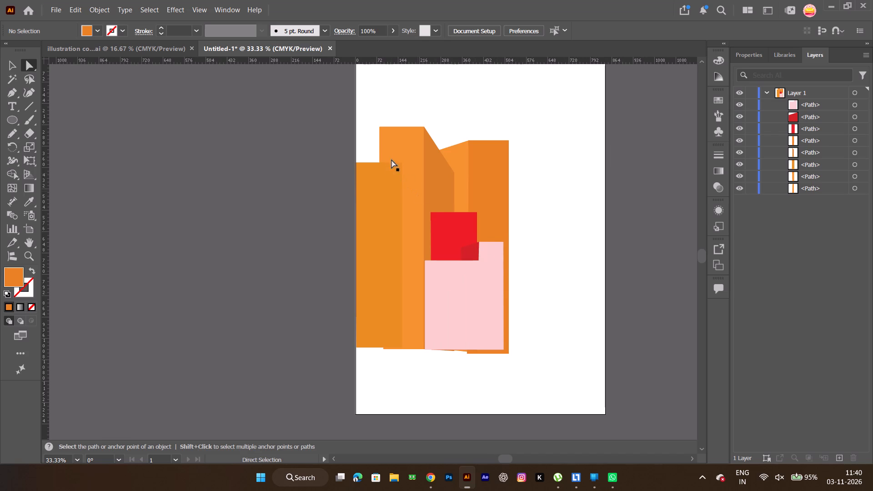
{"action": "left_click_drag", "start_coordinate": [330, 96], "coordinate": [534, 365]}
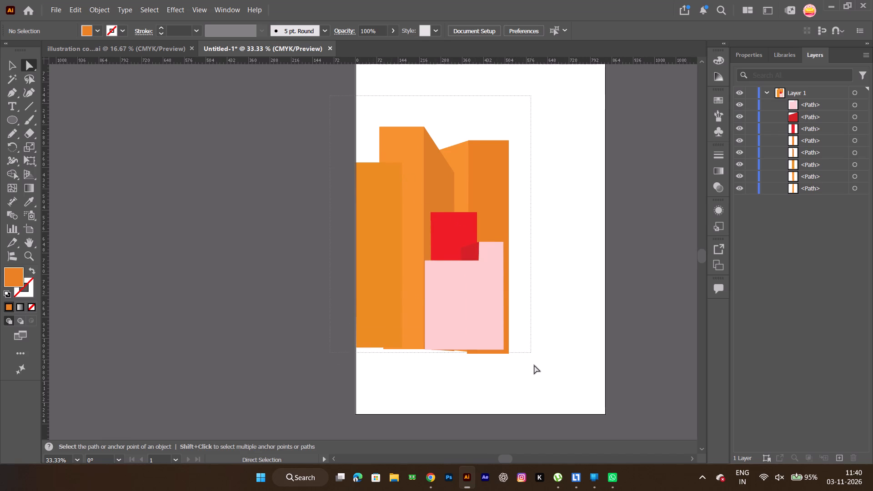
{"action": "left_click_drag", "start_coordinate": [534, 365], "coordinate": [536, 371]}
{"action": "left_click", "coordinate": [8, 67]}
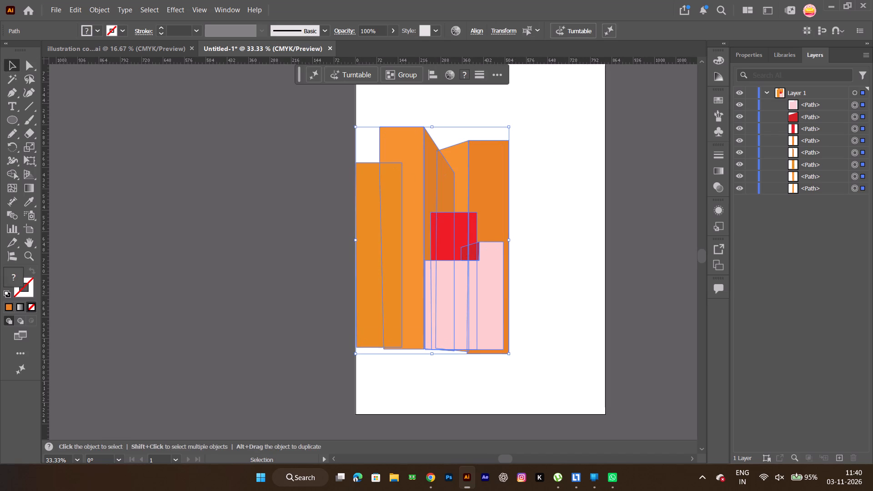
{"action": "key", "text": "Left"}
{"action": "key", "text": "Left"}
{"action": "key", "text": "Left"}
{"action": "key", "text": "Left"}
{"action": "key", "text": "Left"}
{"action": "key", "text": "Left"}
{"action": "key", "text": "Left"}
{"action": "key", "text": "Left"}
{"action": "key", "text": "Left"}
{"action": "key", "text": "Left"}
{"action": "key", "text": "Left"}
{"action": "key", "text": "Left"}
{"action": "key", "text": "Left"}
{"action": "key", "text": "Left"}
{"action": "key", "text": "Left"}
{"action": "key", "text": "Left"}
{"action": "key", "text": "Left"}
{"action": "key", "text": "Left"}
{"action": "key", "text": "Left"}
{"action": "key", "text": "Left"}
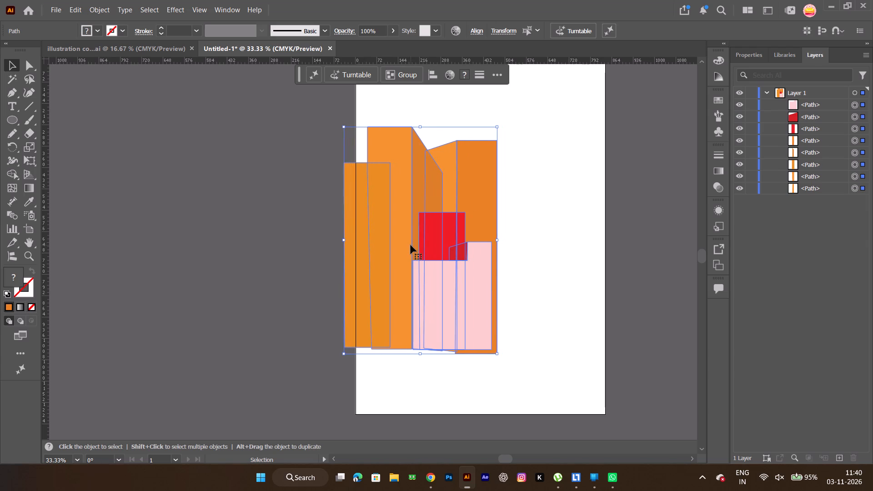
{"action": "key", "text": "Right"}
{"action": "key", "text": "Right"}
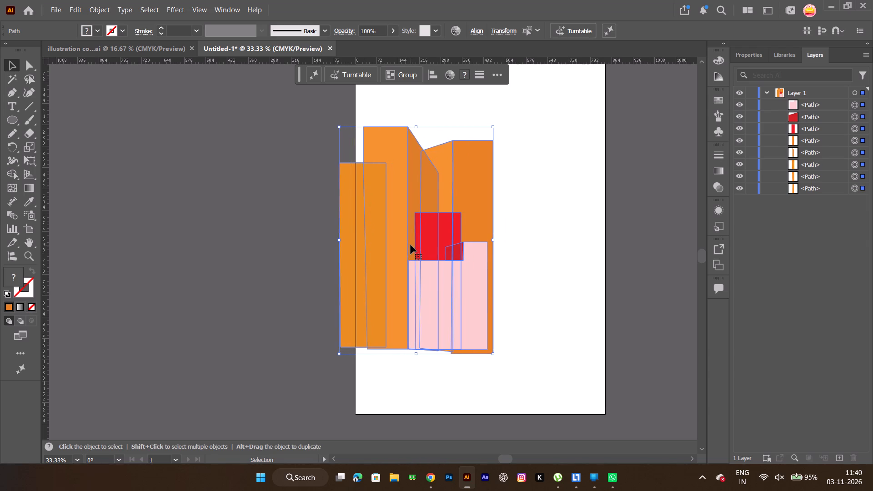
{"action": "key", "text": "Right"}
{"action": "key", "text": "Right"}
{"action": "key", "text": "Right"}
{"action": "key", "text": "Right"}
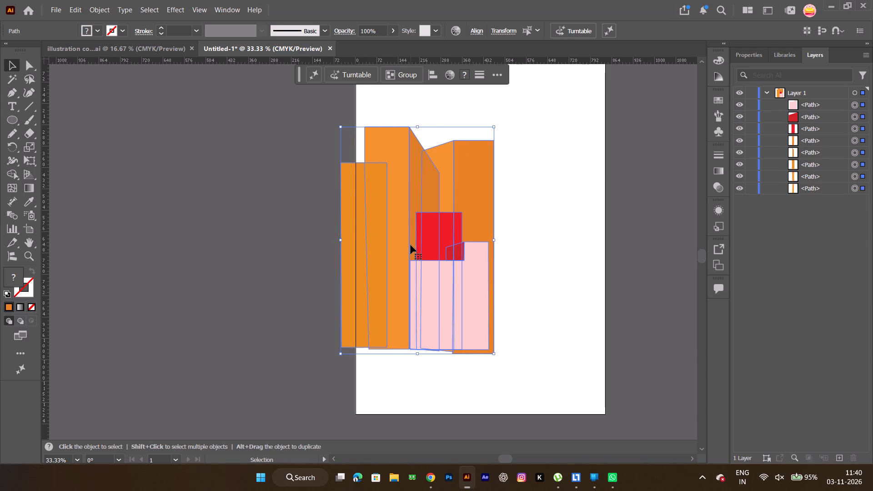
{"action": "key", "text": "Right"}
{"action": "key", "text": "Right"}
{"action": "key", "text": "Right"}
{"action": "key", "text": "Right"}
{"action": "key", "text": "Right"}
{"action": "key", "text": "Right"}
{"action": "key", "text": "Right"}
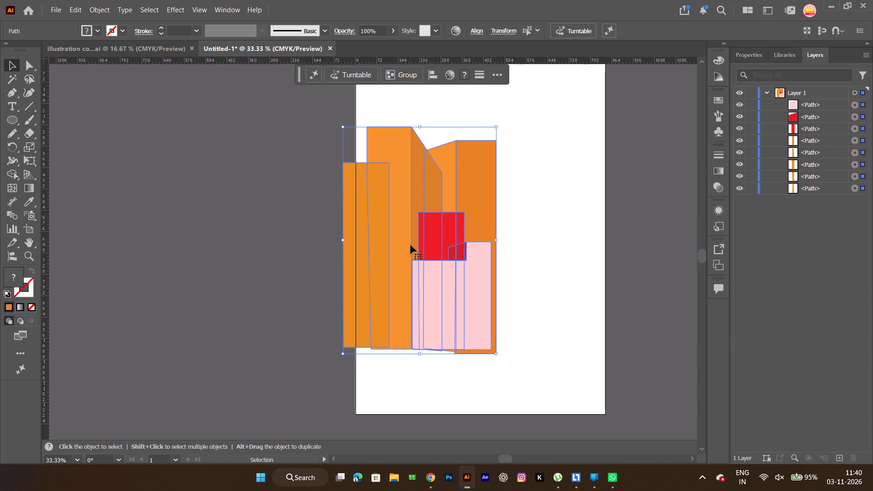
{"action": "key", "text": "Right"}
{"action": "key", "text": "Right"}
{"action": "key", "text": "Return"}
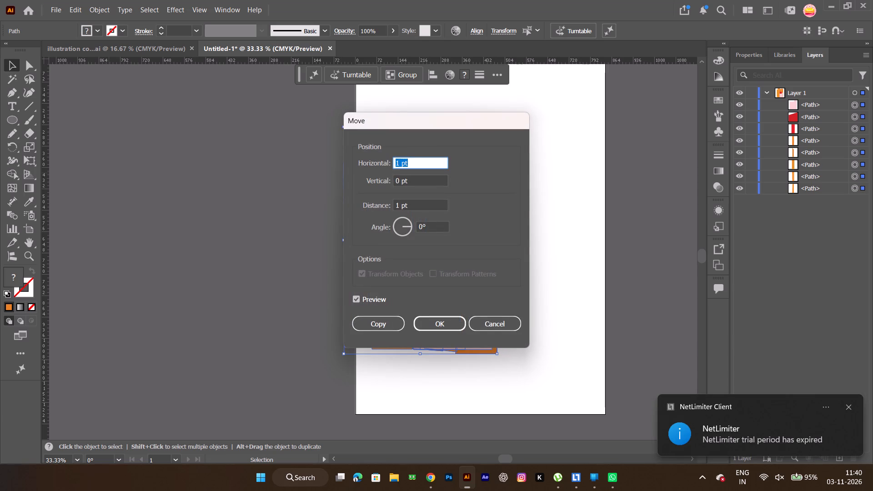
{"action": "key", "text": "Return"}
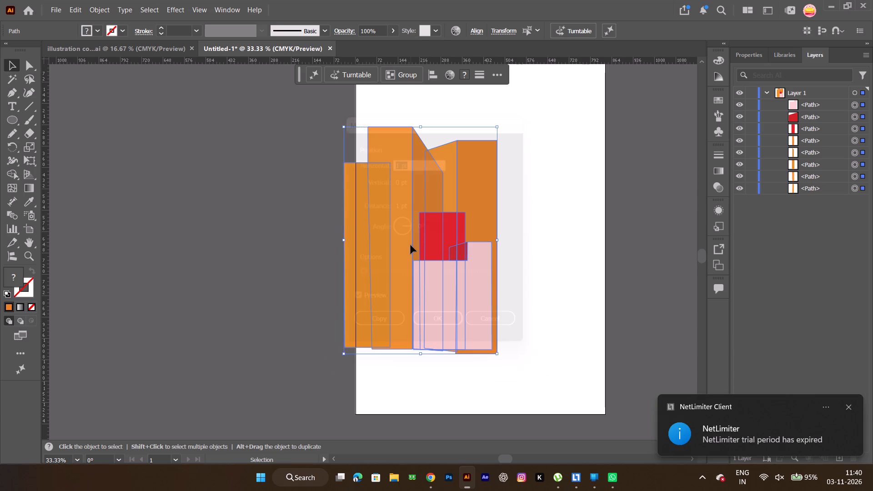
{"action": "left_click", "coordinate": [547, 198]}
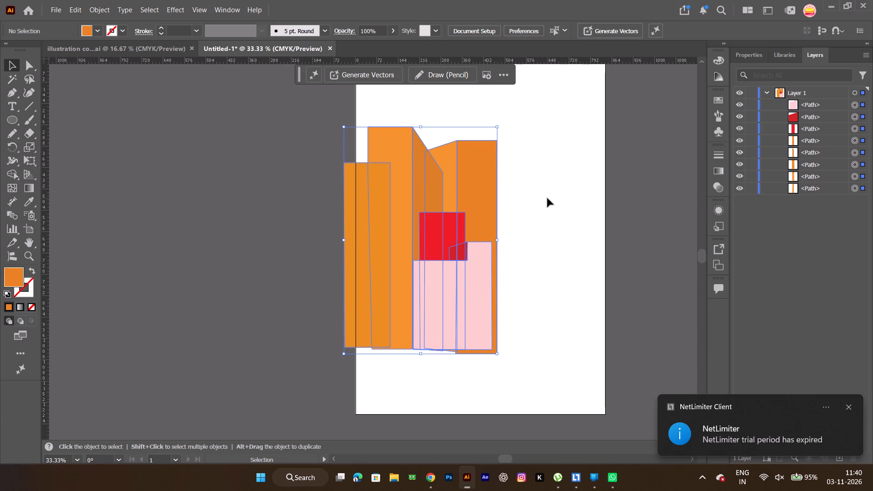
Draw a closed four-point orange building face beside the cluster with the Pen tool, about 100 pt wide, its 45° slanted top rising away from the cluster.
{"action": "key", "text": "space"}
{"action": "key", "text": "space"}
{"action": "key", "text": "space"}
{"action": "key", "text": "space"}
{"action": "key", "text": "space"}
{"action": "key", "text": "space"}
{"action": "key", "text": "space"}
{"action": "key", "text": "space"}
{"action": "key", "text": "space"}
{"action": "key", "text": "space"}
{"action": "left_click_drag", "start_coordinate": [530, 208], "coordinate": [498, 218]}
{"action": "key", "text": "alt+Tab"}
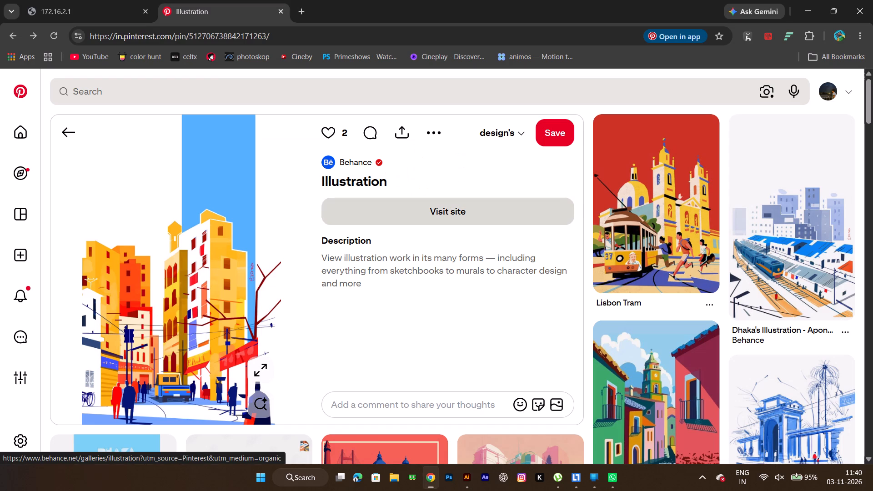
{"action": "key", "text": "alt+Tab"}
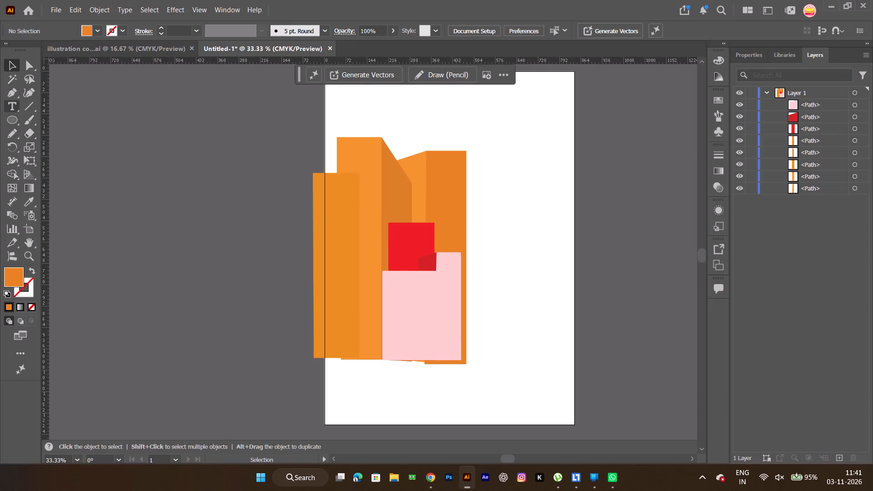
{"action": "left_click", "coordinate": [13, 97]}
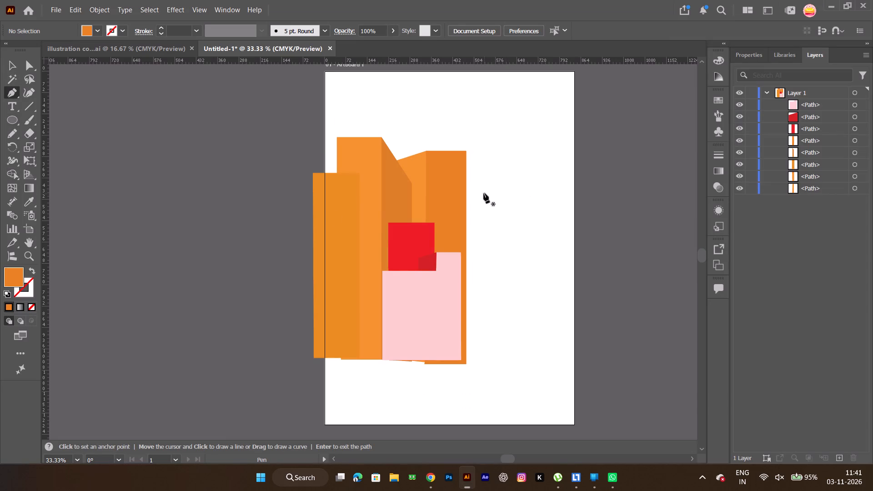
{"action": "left_click", "coordinate": [482, 187]}
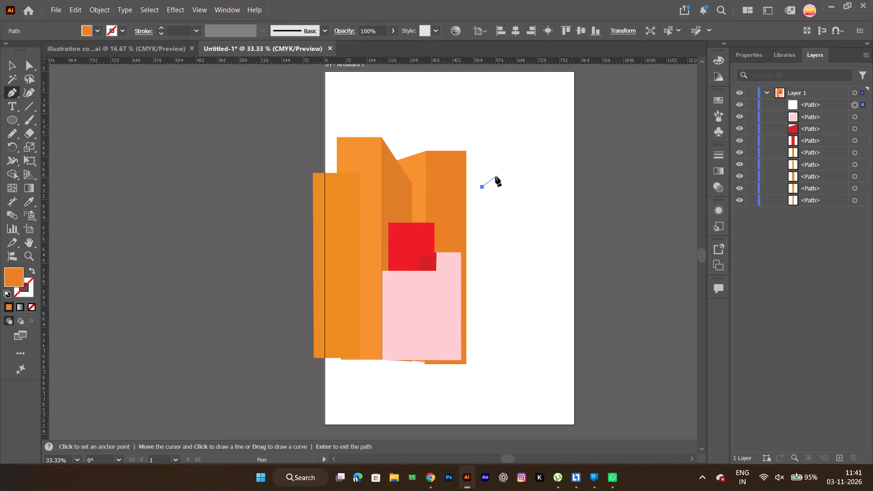
{"action": "key", "text": "alt+Tab"}
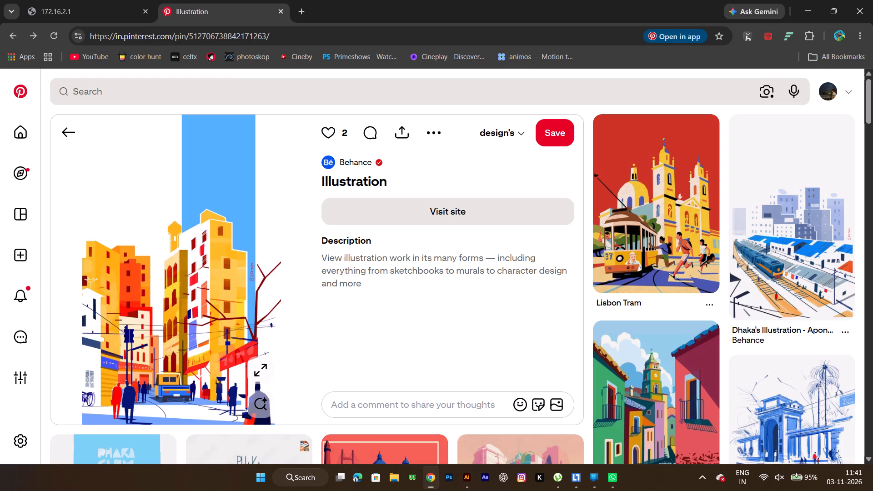
{"action": "key", "text": "alt+Tab"}
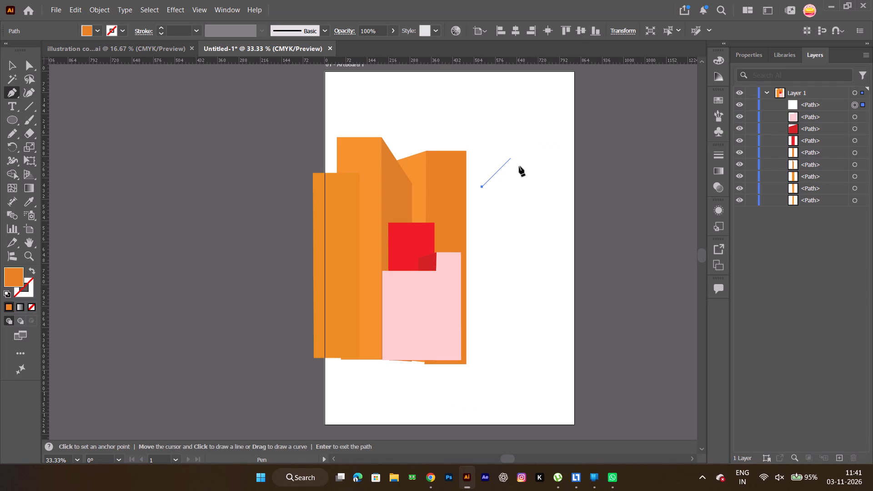
{"action": "left_click", "coordinate": [519, 166], "text": "shift"}
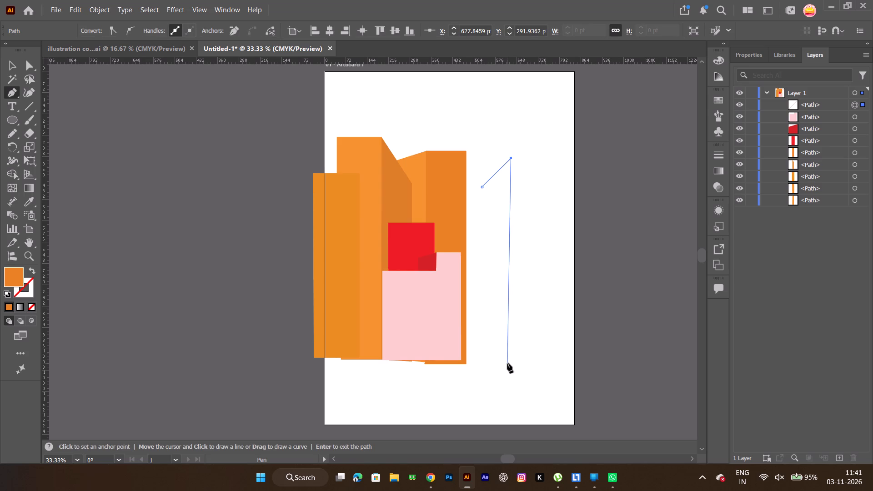
{"action": "left_click", "coordinate": [507, 363], "text": "shift"}
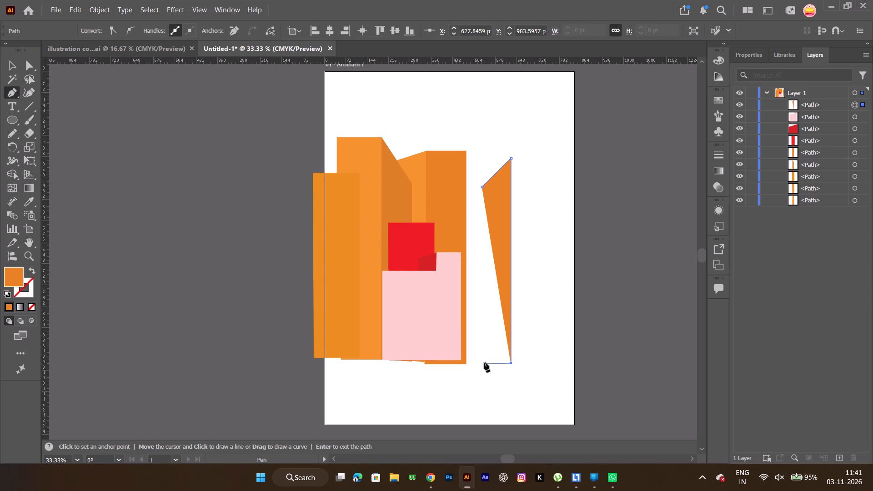
{"action": "left_click", "coordinate": [481, 361], "text": "shift"}
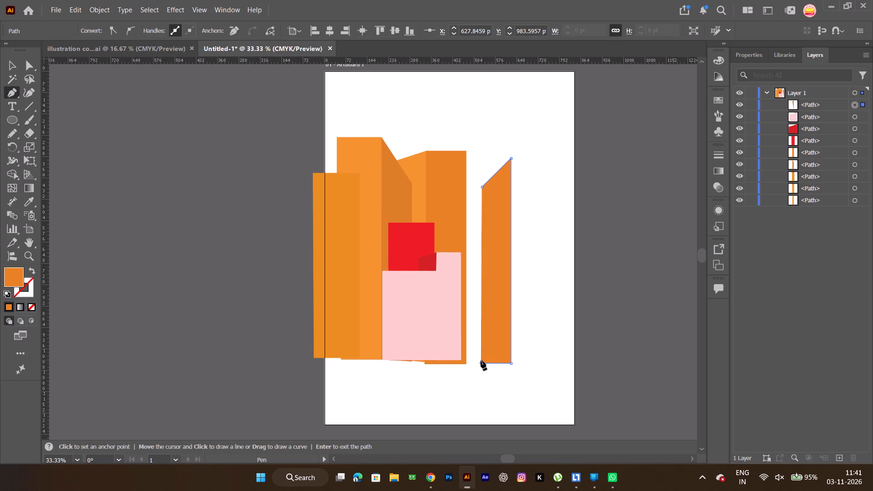
{"action": "left_click", "coordinate": [482, 187]}
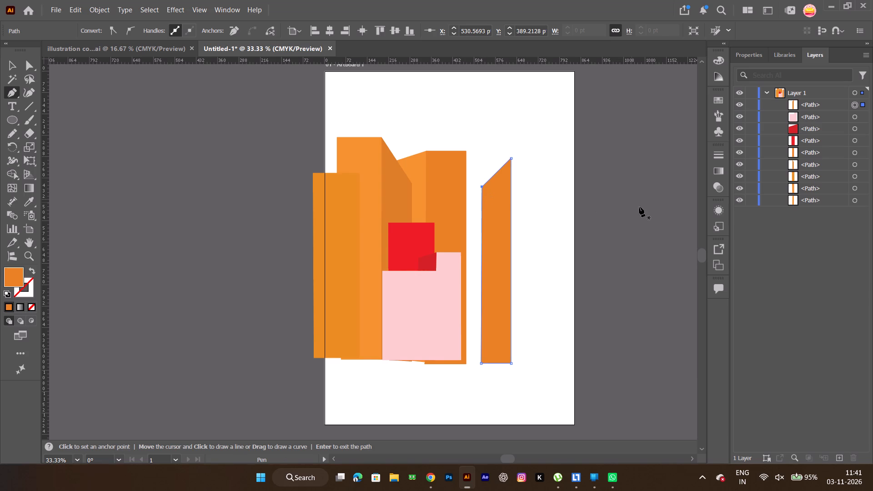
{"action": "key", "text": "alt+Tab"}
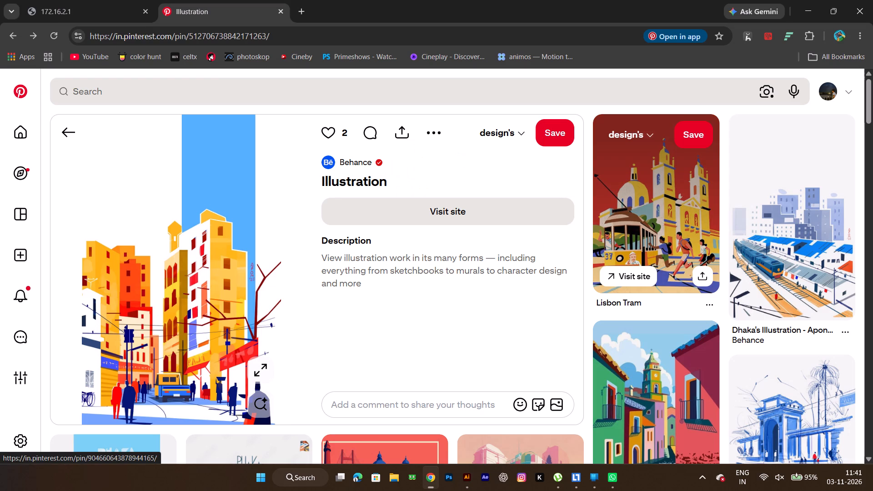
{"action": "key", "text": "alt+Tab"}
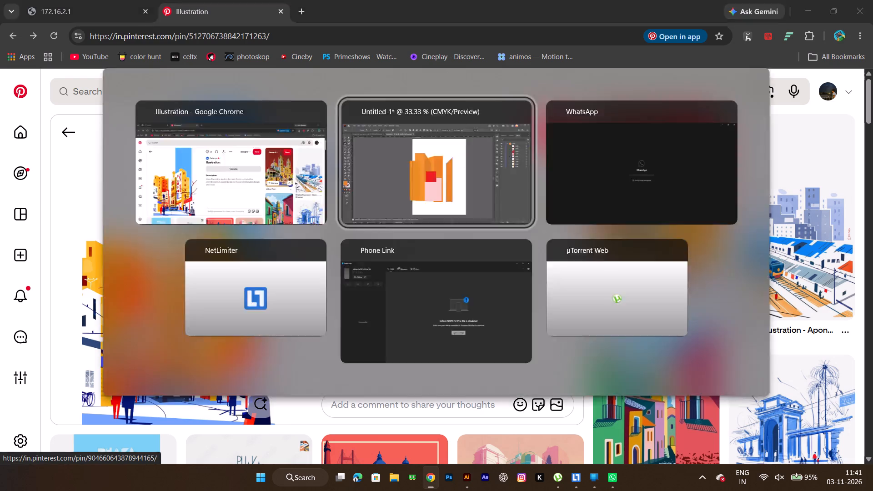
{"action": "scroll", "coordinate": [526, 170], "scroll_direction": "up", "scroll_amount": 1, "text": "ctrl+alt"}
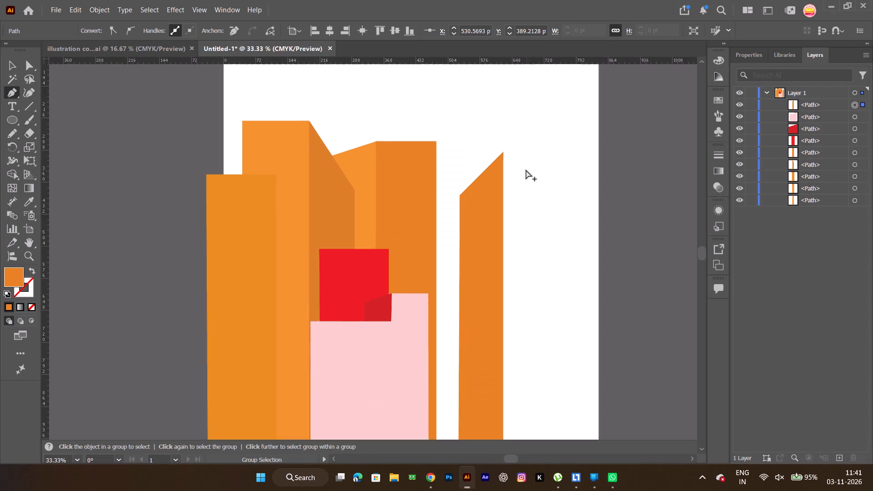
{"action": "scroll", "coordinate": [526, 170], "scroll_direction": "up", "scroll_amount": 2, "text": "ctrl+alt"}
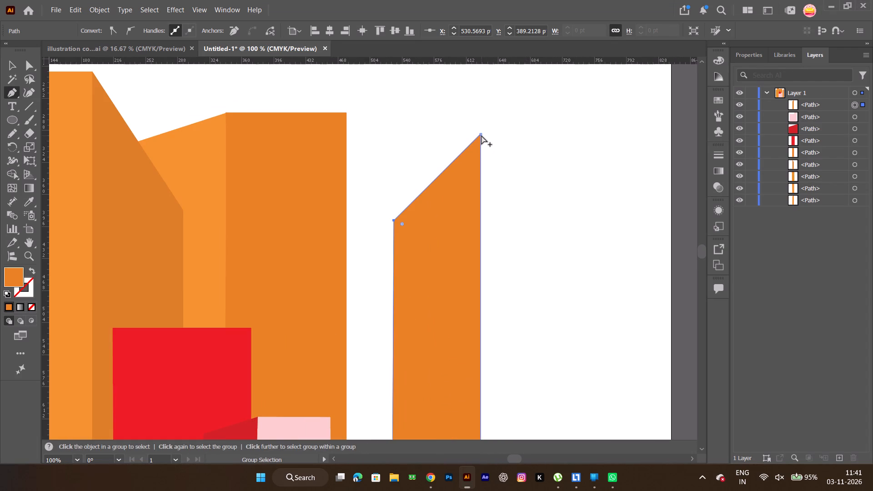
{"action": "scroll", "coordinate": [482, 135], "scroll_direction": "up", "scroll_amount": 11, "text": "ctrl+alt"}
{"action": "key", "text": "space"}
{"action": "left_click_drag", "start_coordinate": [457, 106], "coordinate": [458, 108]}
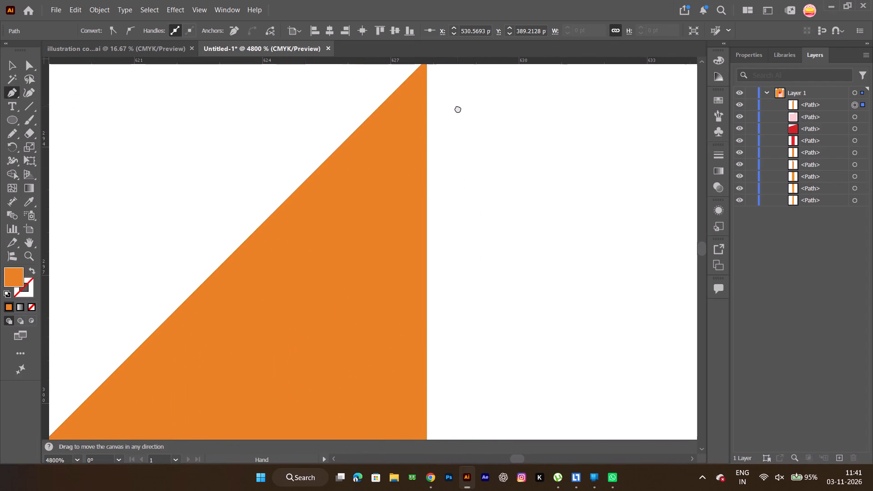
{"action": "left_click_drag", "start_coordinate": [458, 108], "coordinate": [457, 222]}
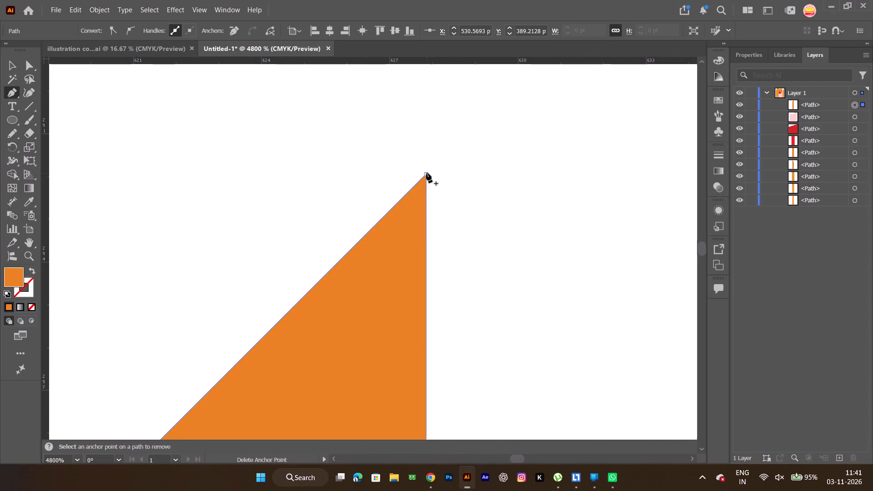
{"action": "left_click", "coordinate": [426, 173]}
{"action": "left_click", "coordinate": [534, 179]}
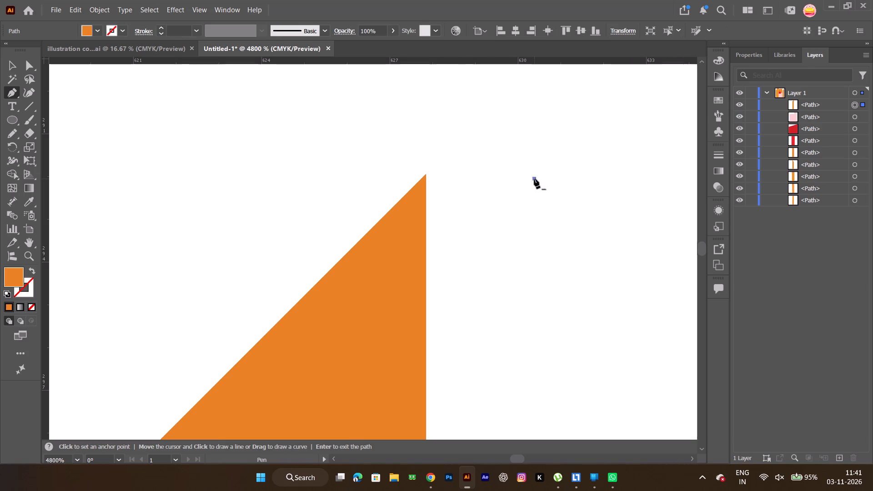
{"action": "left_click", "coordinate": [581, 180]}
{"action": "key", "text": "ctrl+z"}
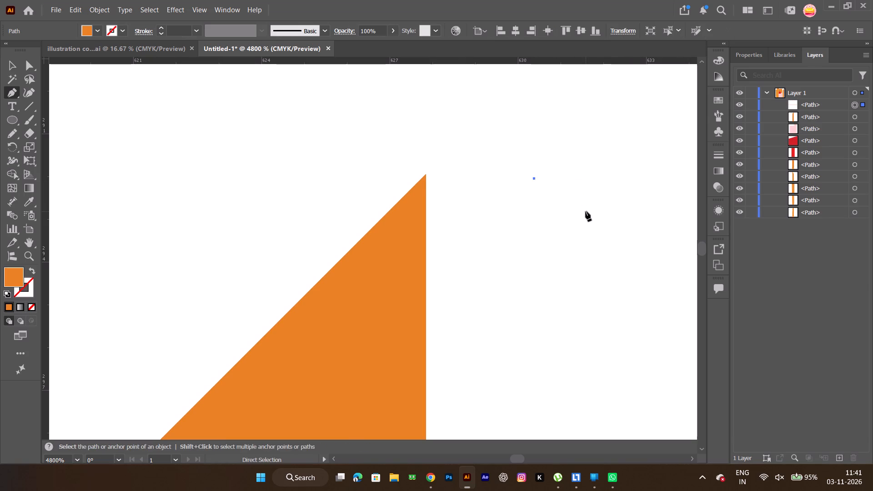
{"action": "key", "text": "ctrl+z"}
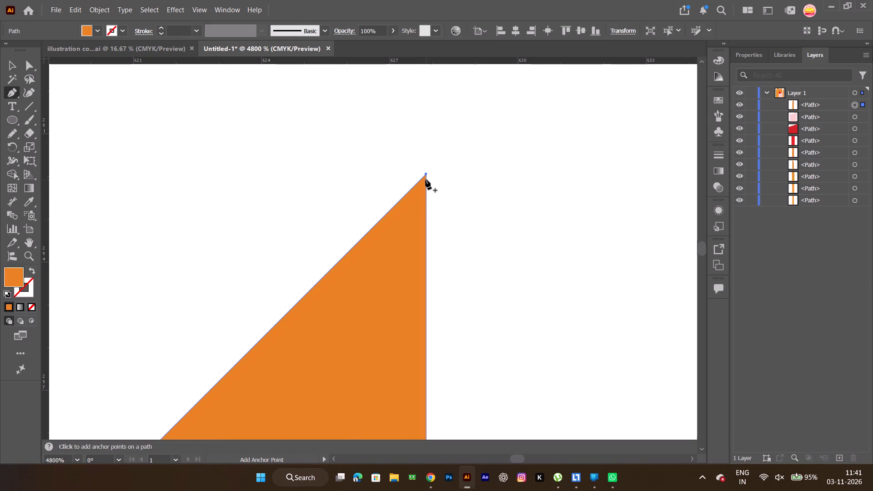
Start the adjoining building face with the Pen tool at the peak of the new slant-topped face.
{"action": "scroll", "coordinate": [426, 180], "scroll_direction": "up", "scroll_amount": 7, "text": "ctrl+alt"}
{"action": "scroll", "coordinate": [427, 143], "scroll_direction": "up", "scroll_amount": 7, "text": "ctrl+alt"}
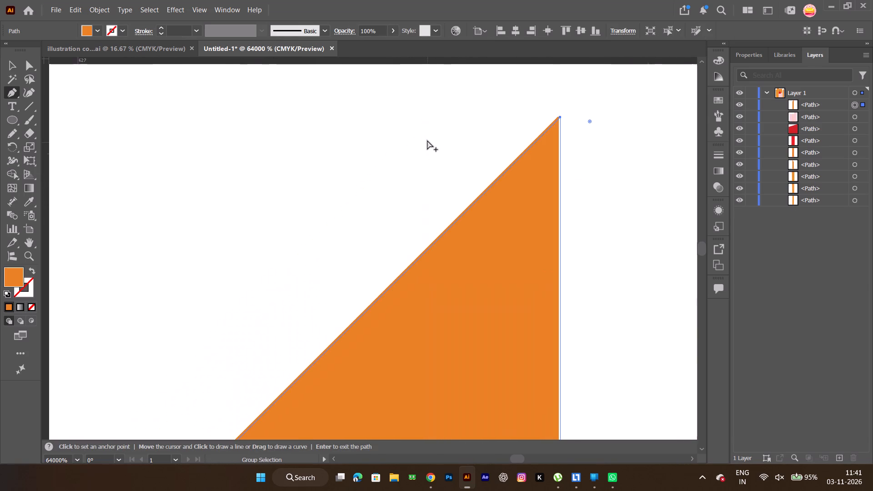
{"action": "key", "text": "space"}
{"action": "left_click_drag", "start_coordinate": [577, 121], "coordinate": [516, 162]}
{"action": "scroll", "coordinate": [497, 163], "scroll_direction": "up", "scroll_amount": 7, "text": "ctrl+alt"}
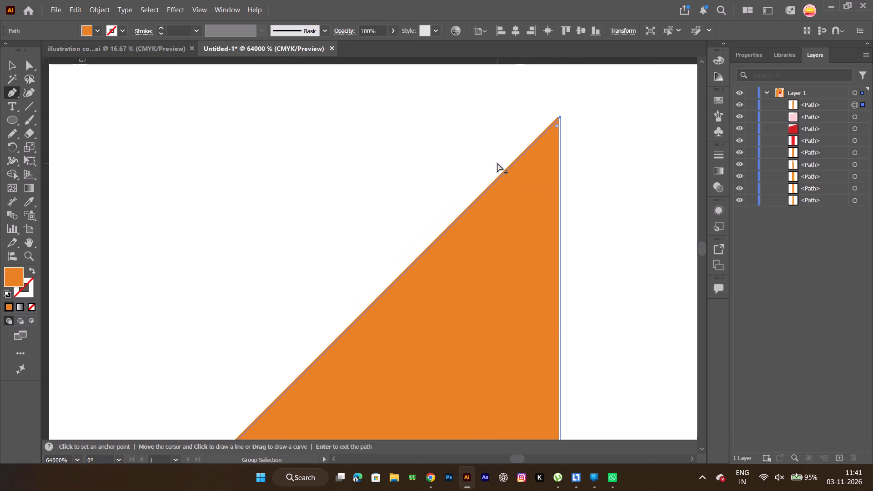
{"action": "scroll", "coordinate": [539, 110], "scroll_direction": "up", "scroll_amount": 13, "text": "ctrl+alt"}
{"action": "key", "text": "space"}
{"action": "key", "text": "space"}
{"action": "left_click_drag", "start_coordinate": [567, 151], "coordinate": [522, 160]}
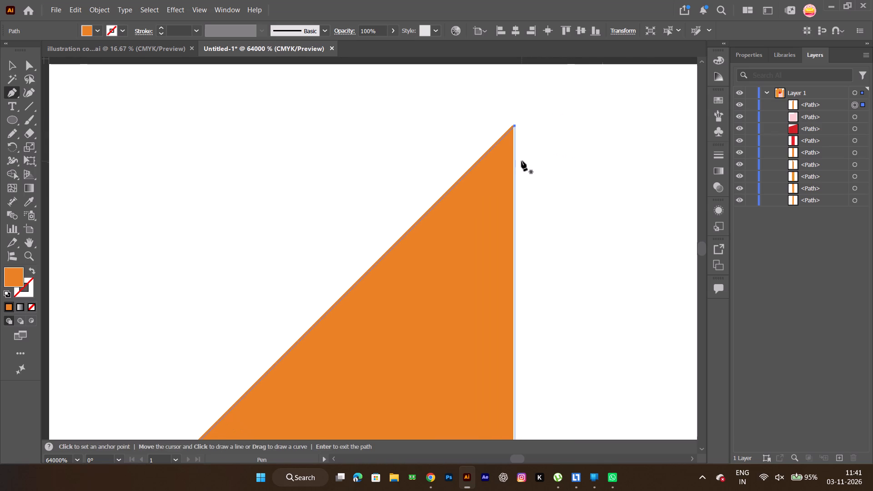
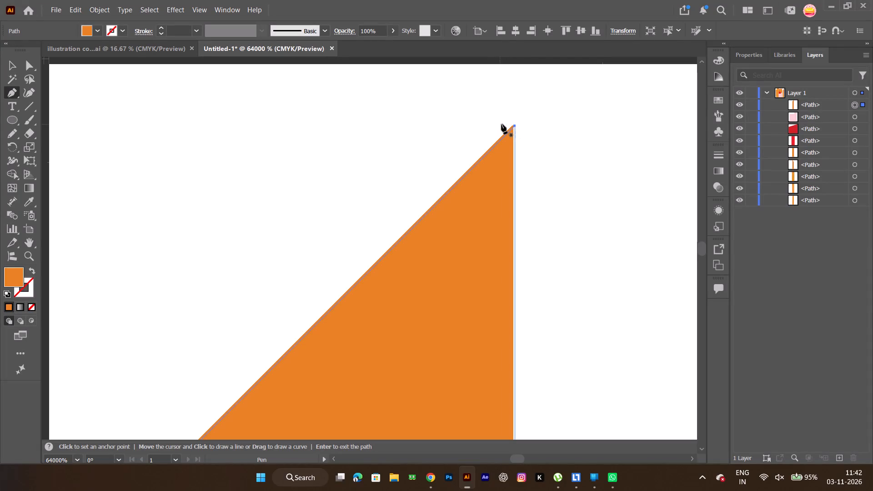
Place the first Pen tool anchor of the adjoining building face at the peak of the slant-topped orange face.
{"action": "left_click", "coordinate": [510, 125]}
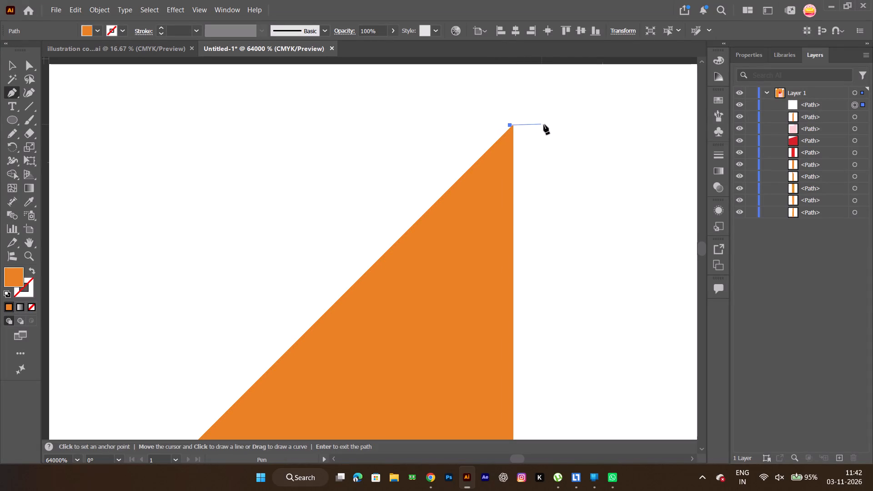